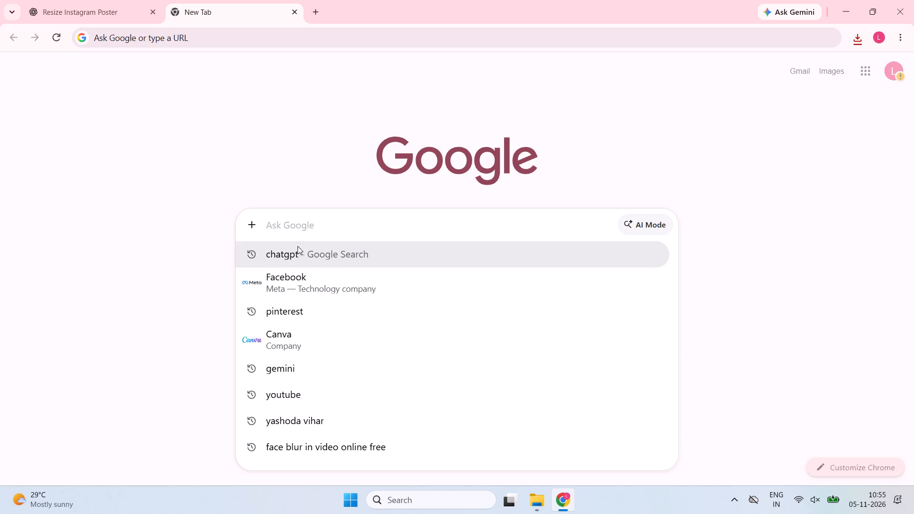
click(281, 332)
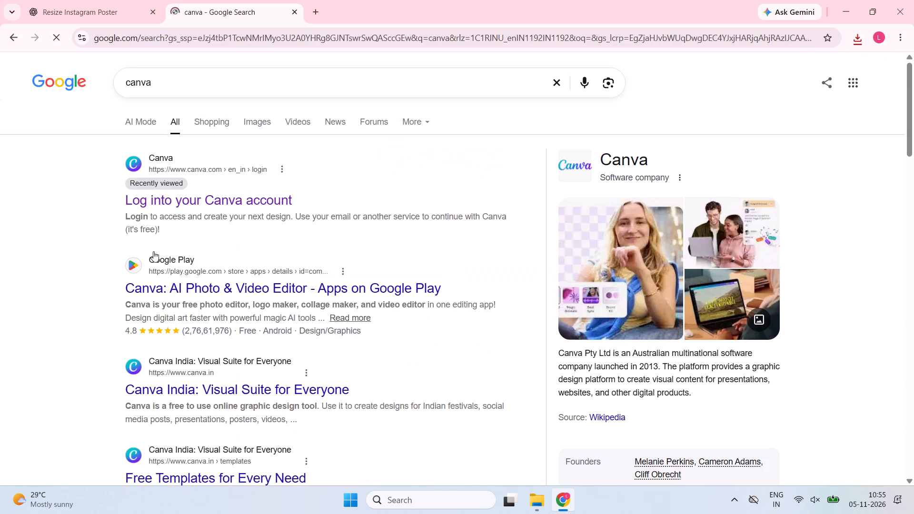
click(166, 198)
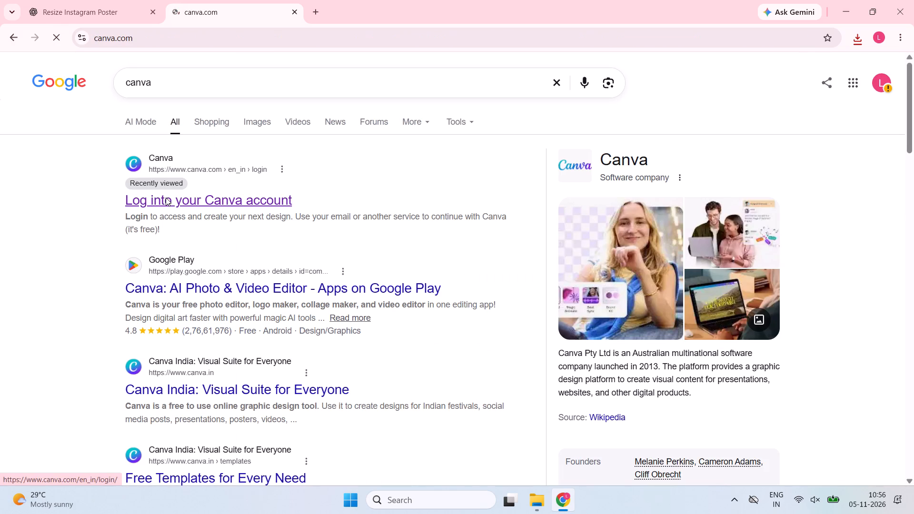
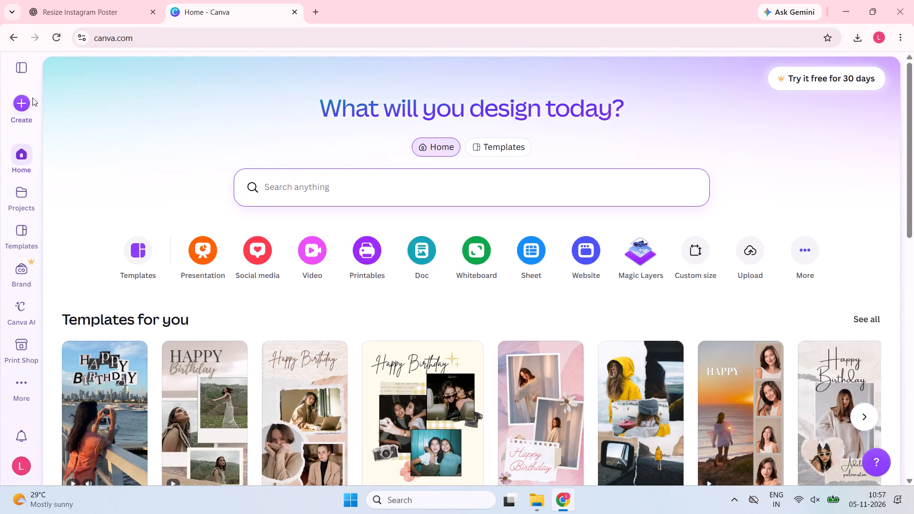
Upload the image "Festive Diwali Lights and Joy" from the Downloads folder to Canva.
click(15, 98)
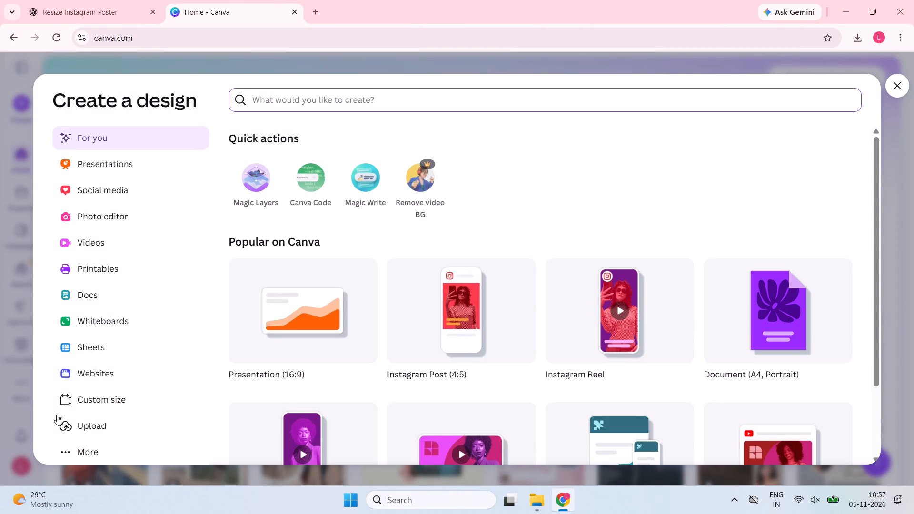
click(98, 424)
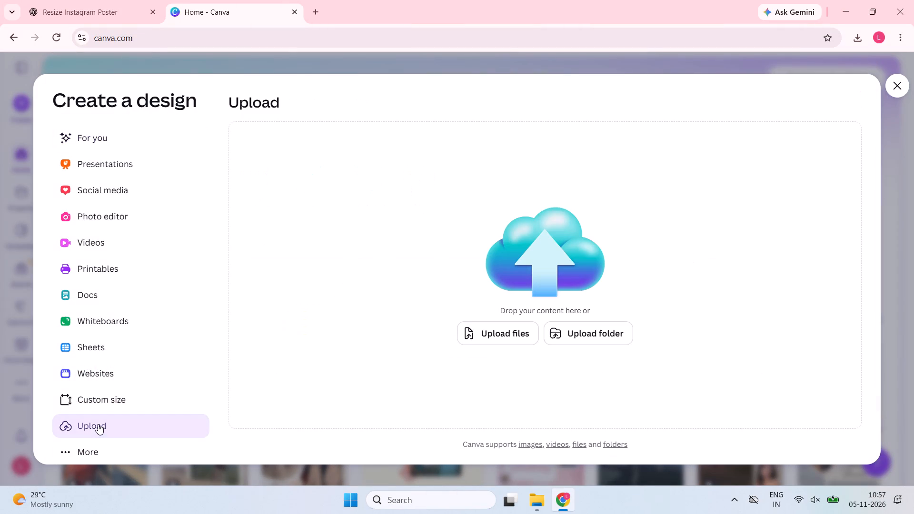
click(513, 339)
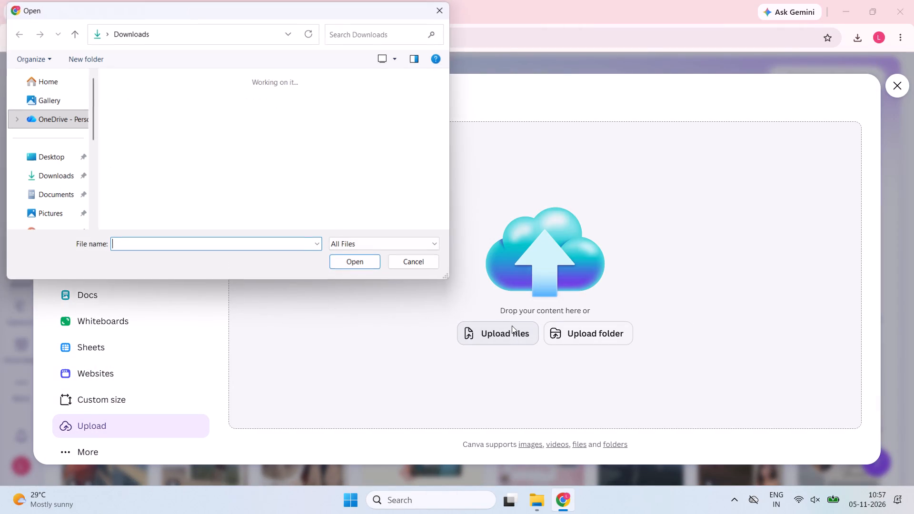
click(348, 151)
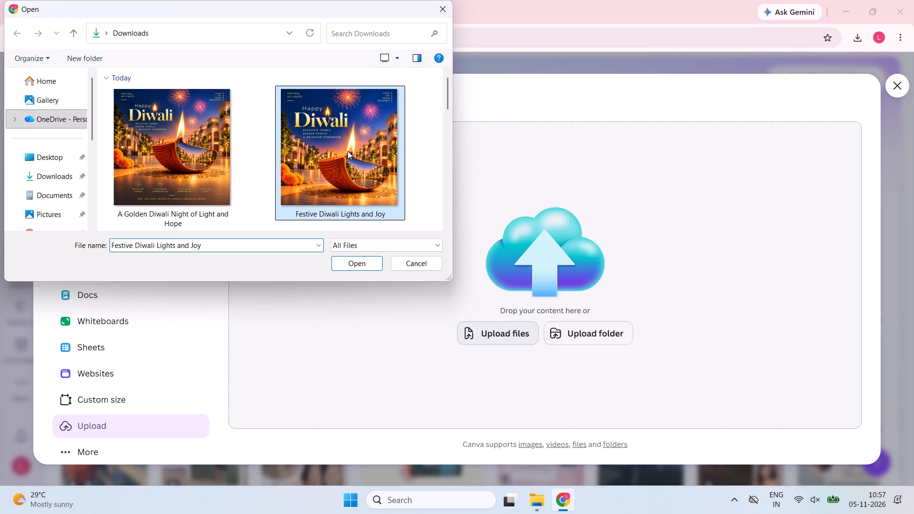
click(354, 261)
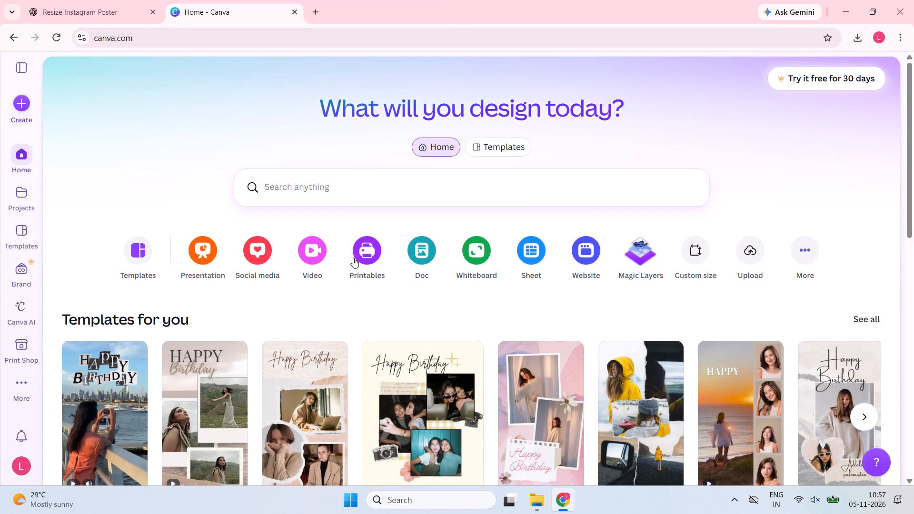
Create a new design from the uploaded Diwali poster.
click(621, 228)
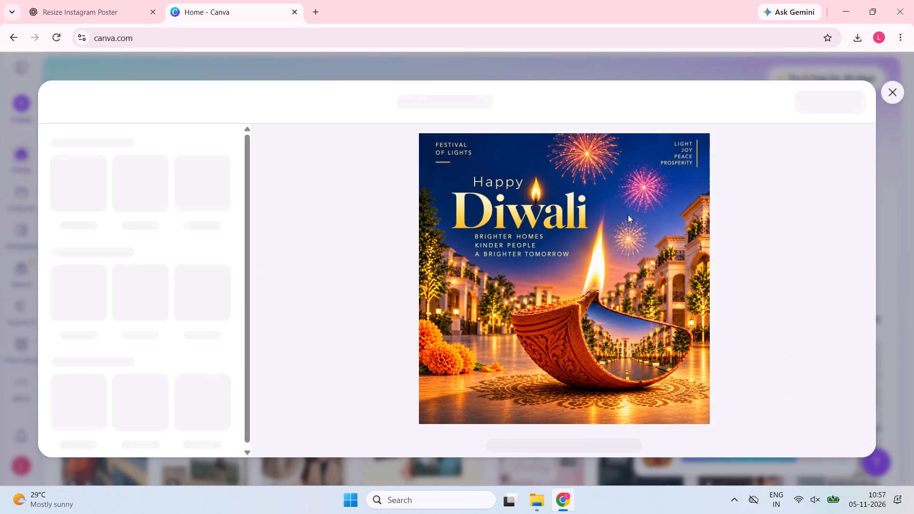
click(742, 156)
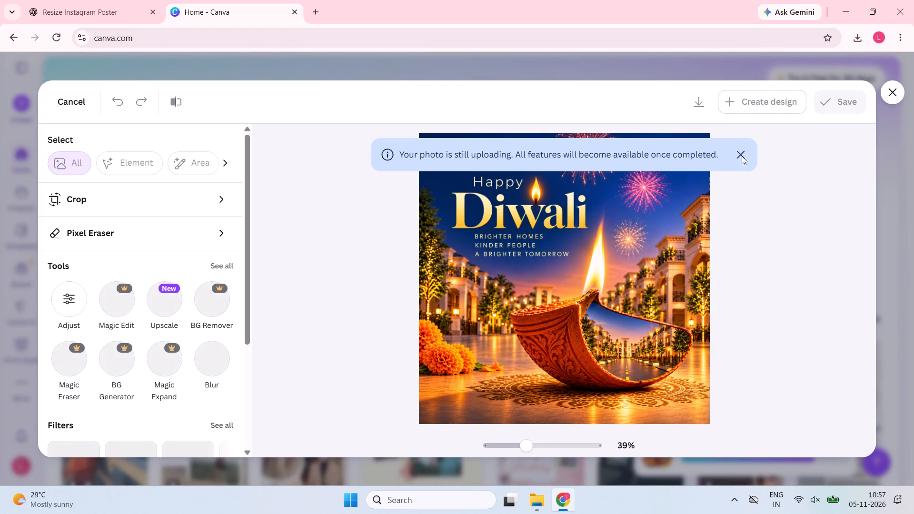
click(784, 102)
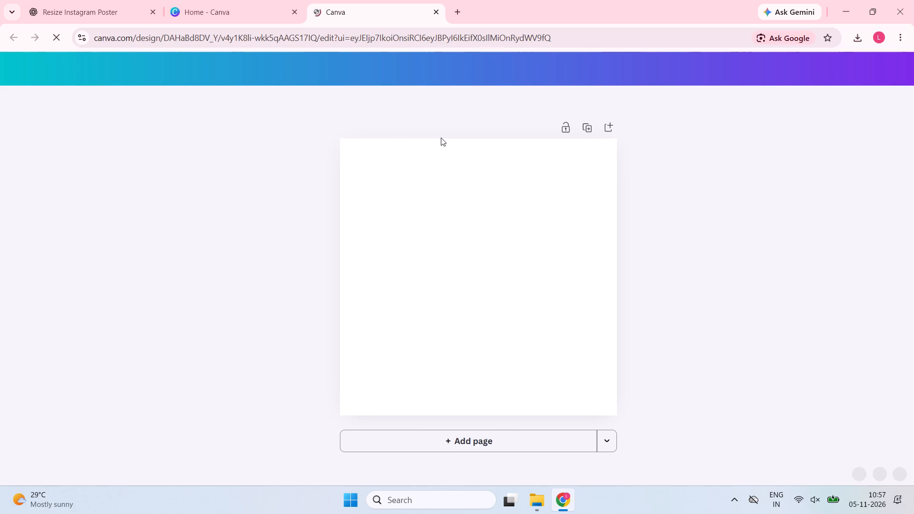
Add a blank second page below the Diwali poster page.
click(528, 437)
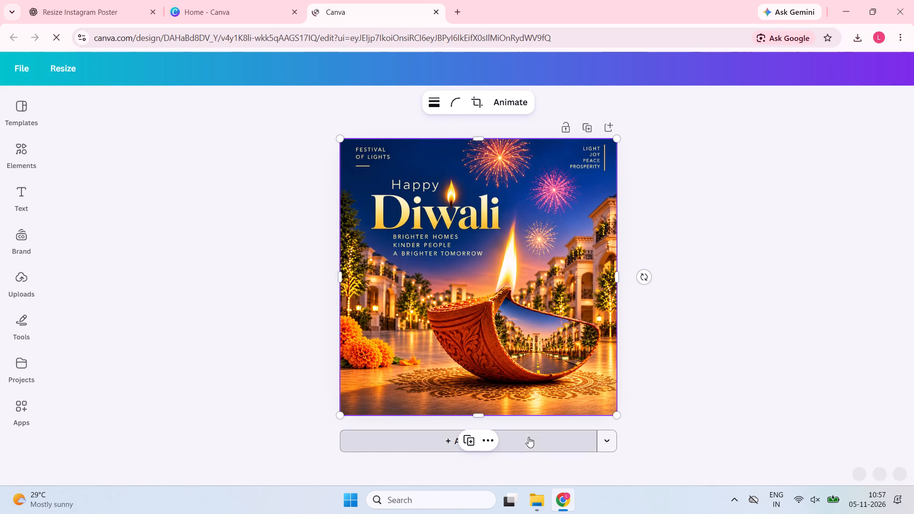
scroll(566, 410, down, 4)
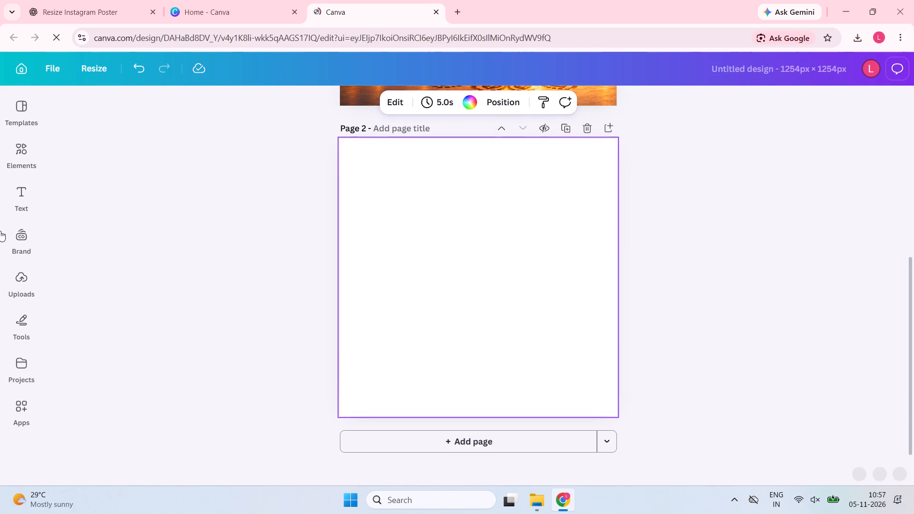
scroll(22, 194, up, 4)
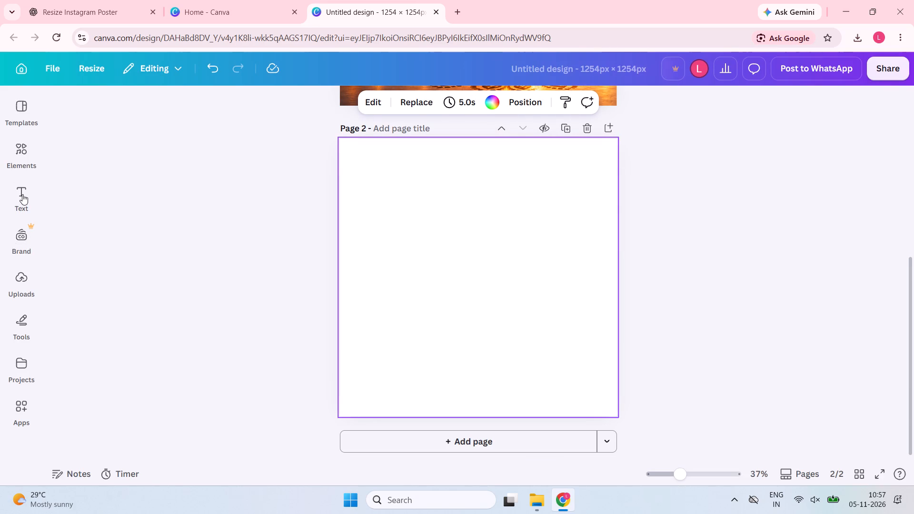
scroll(22, 194, down, 2)
Upload the Yashoda Vihar villa advertisement image from the Downloads folder to the design's uploads.
click(19, 287)
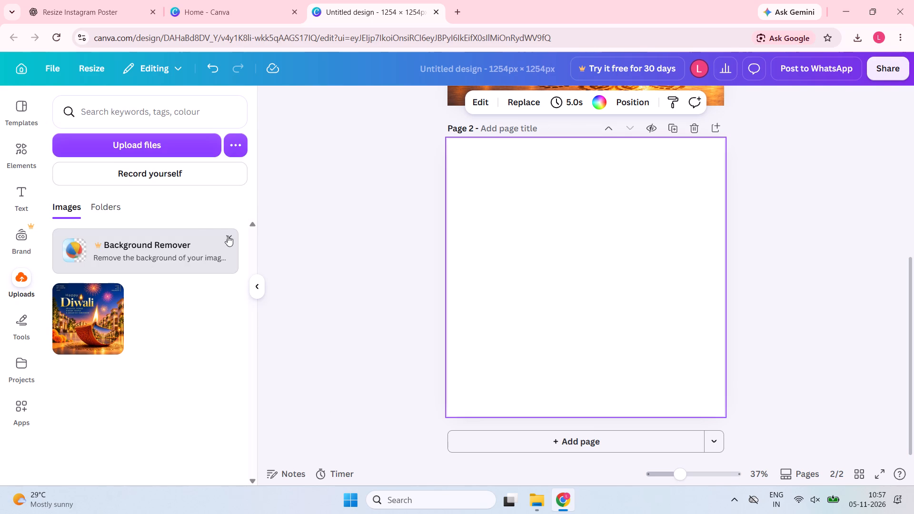
click(229, 239)
click(165, 144)
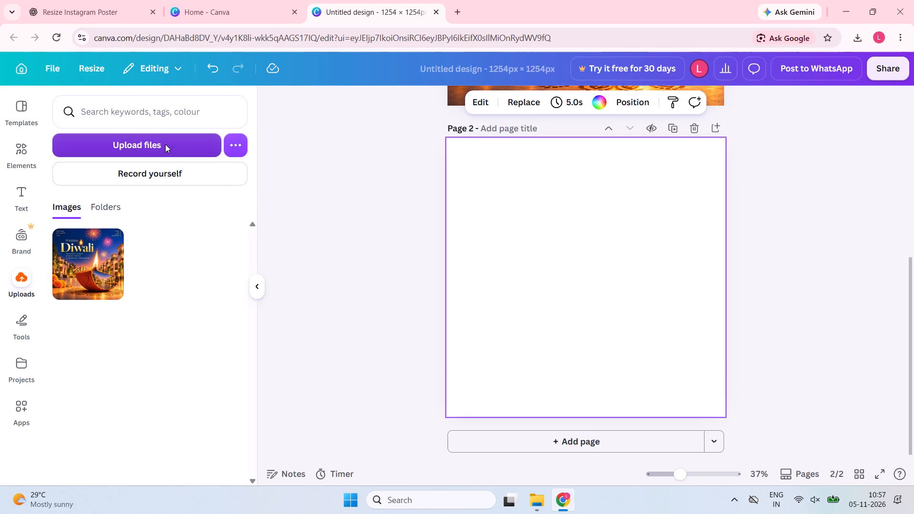
scroll(148, 155, down, 4)
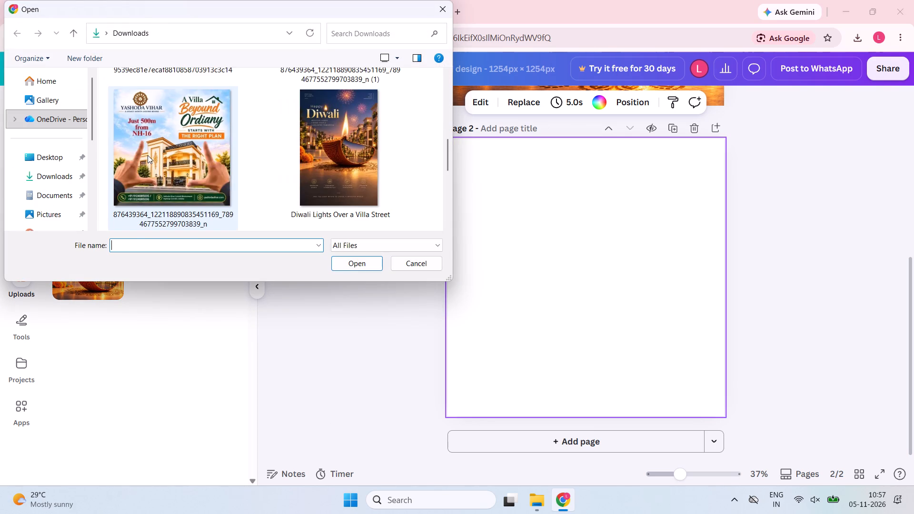
scroll(148, 155, down, 1)
scroll(148, 155, up, 1)
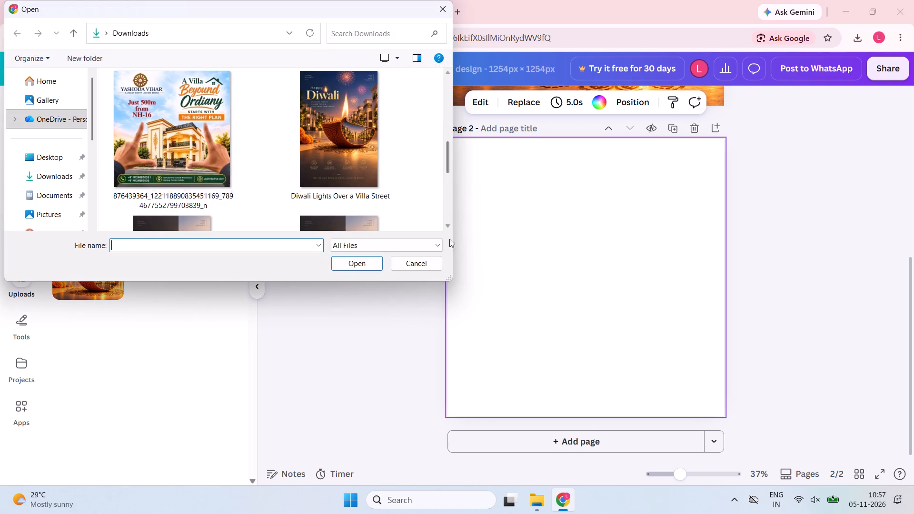
click(145, 149)
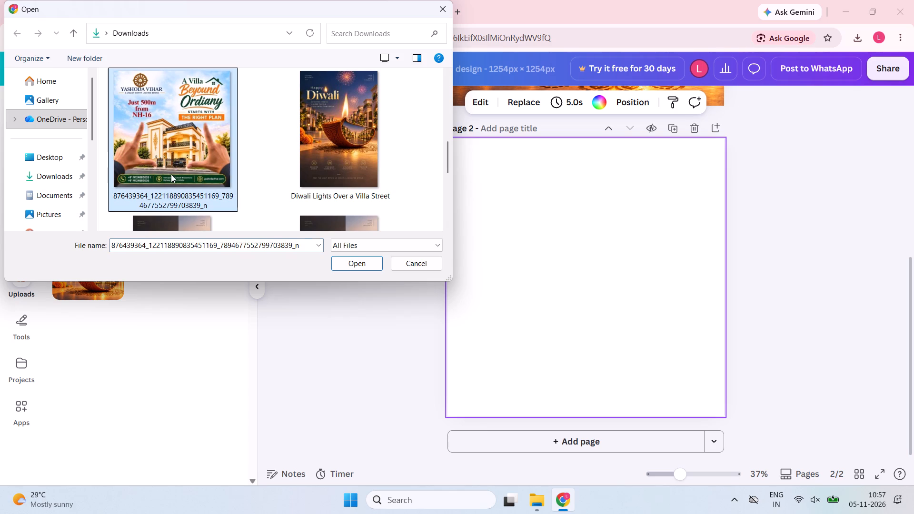
click(352, 270)
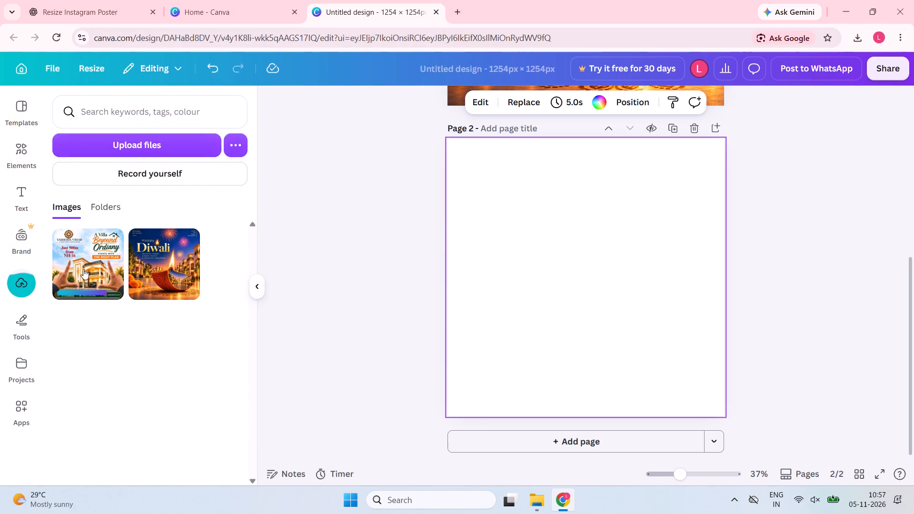
Place the Yashoda Vihar advertisement on page 2 and scale it to fill the whole page.
drag(83, 269, 548, 267)
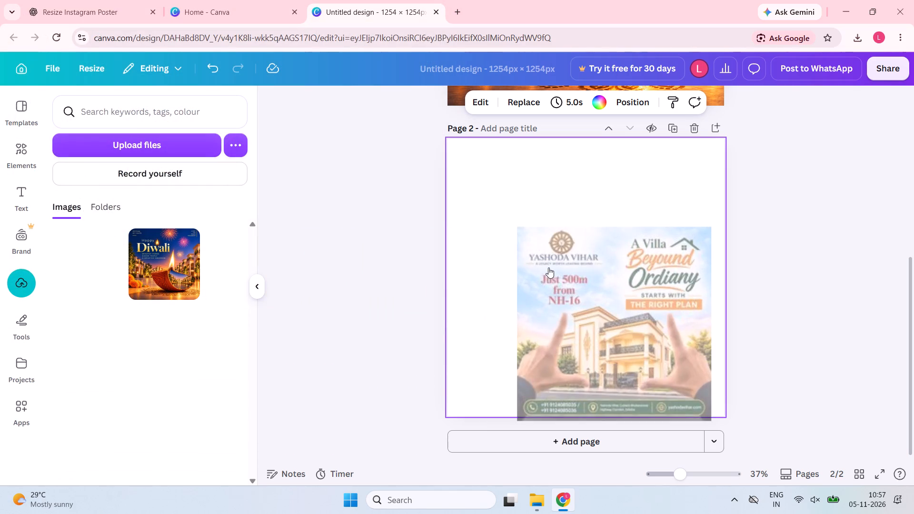
drag(517, 225, 500, 195)
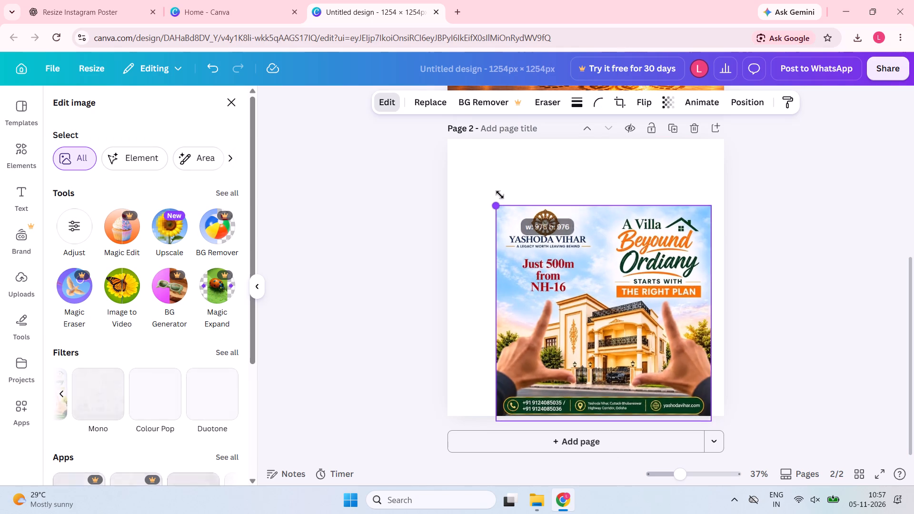
drag(500, 195, 468, 139)
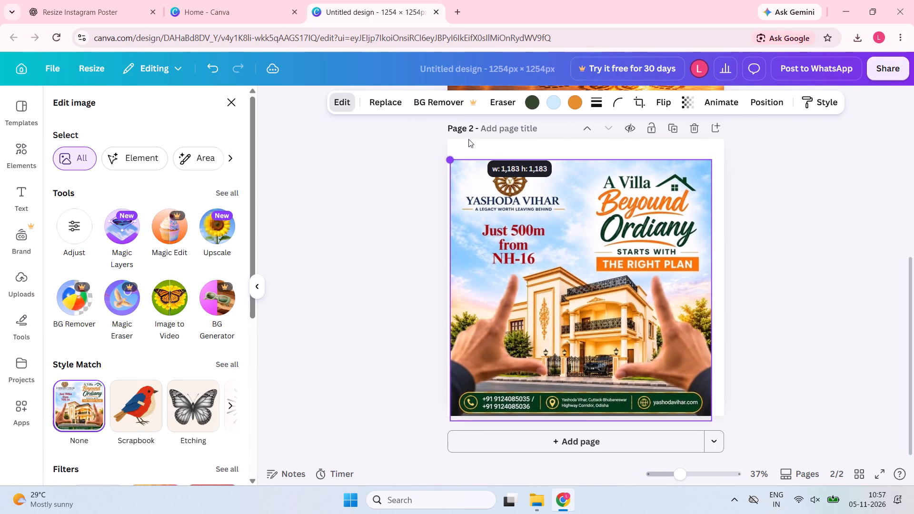
drag(615, 222, 621, 202)
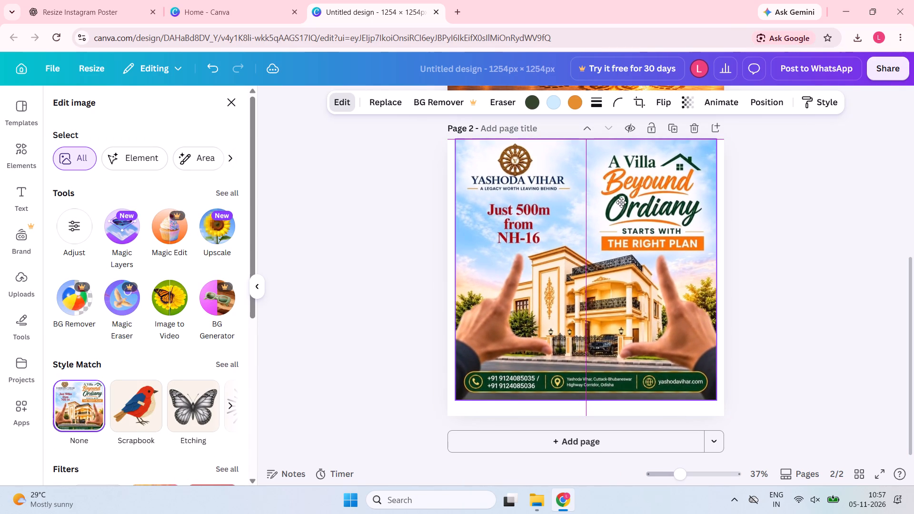
drag(621, 202, 625, 204)
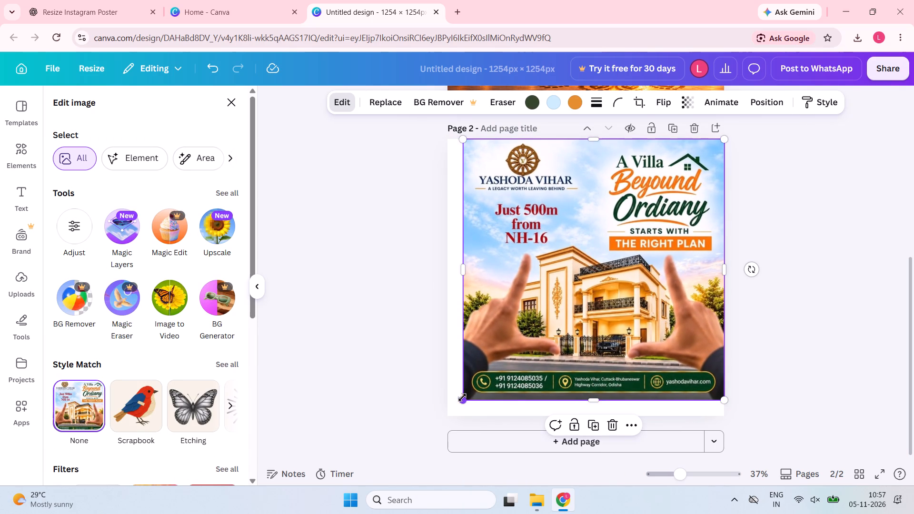
drag(464, 398, 448, 411)
click(389, 384)
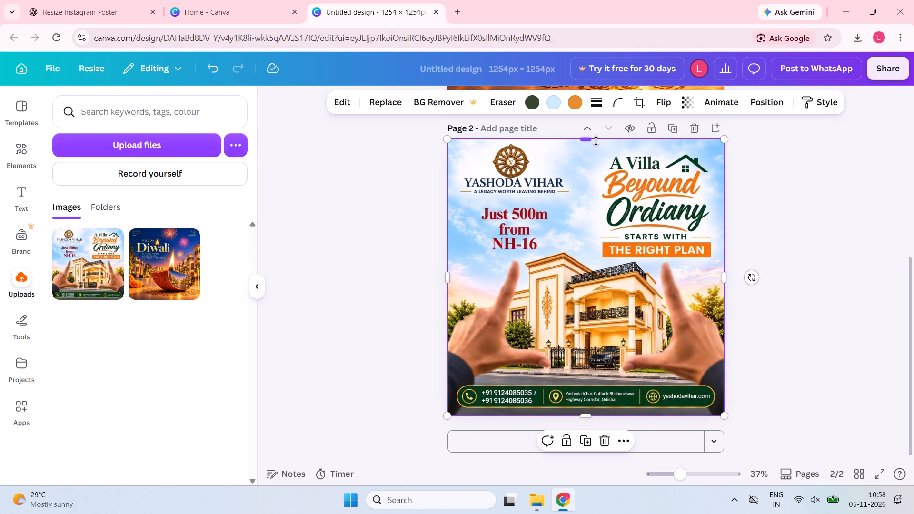
Crop the advertisement on all four sides to just its green contact strip, about 113 px high.
drag(589, 139, 608, 363)
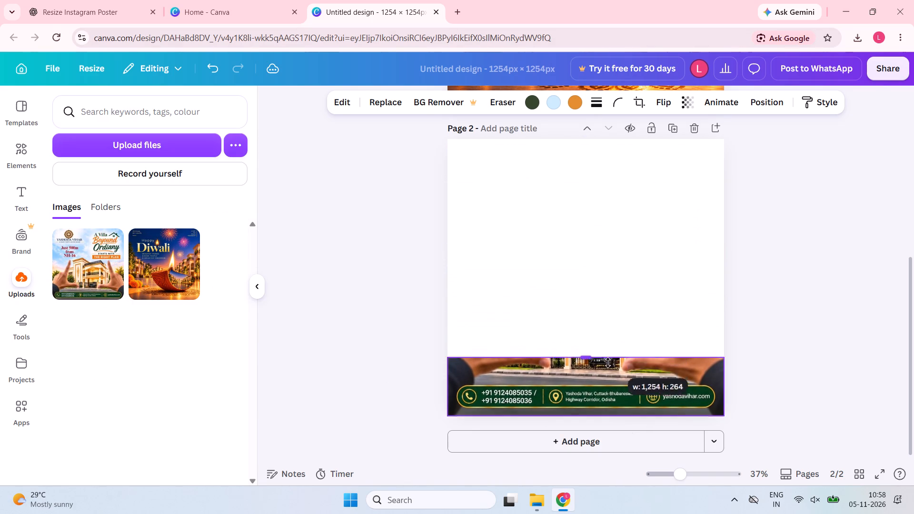
drag(608, 363, 600, 383)
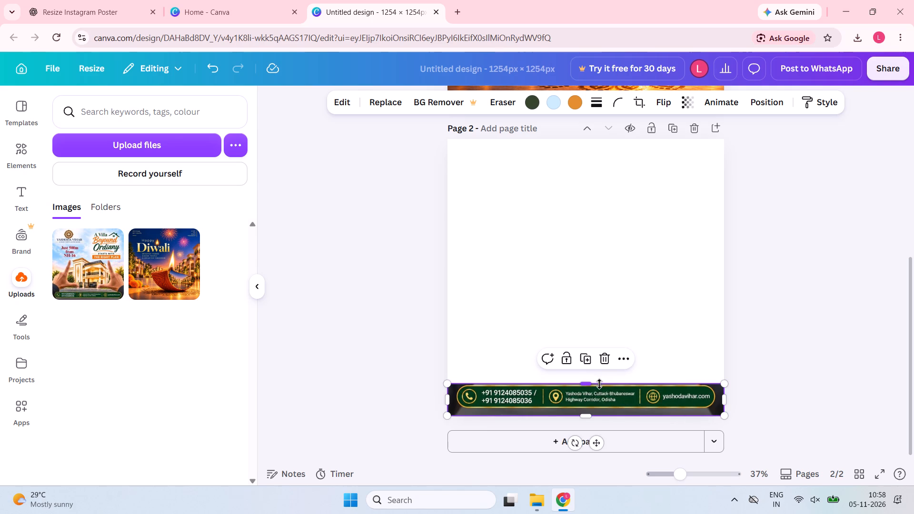
drag(588, 416, 588, 415)
drag(588, 415, 588, 409)
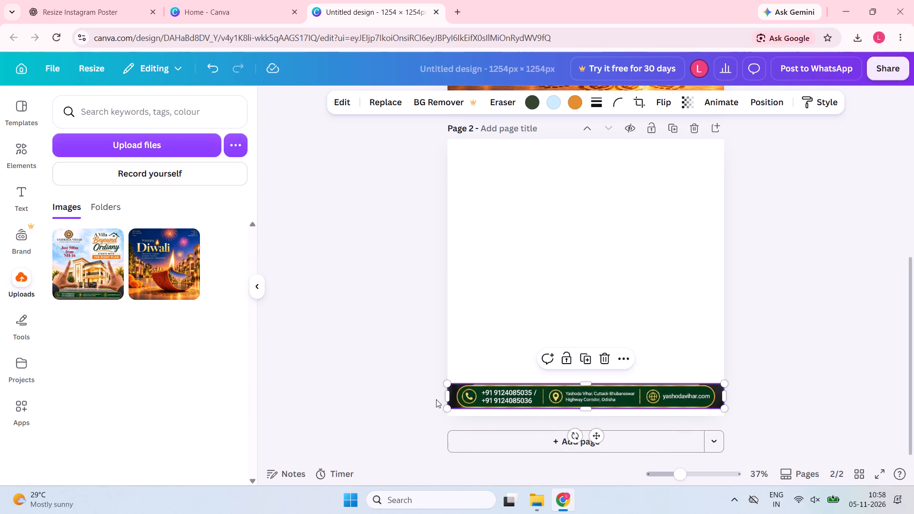
drag(446, 395, 453, 395)
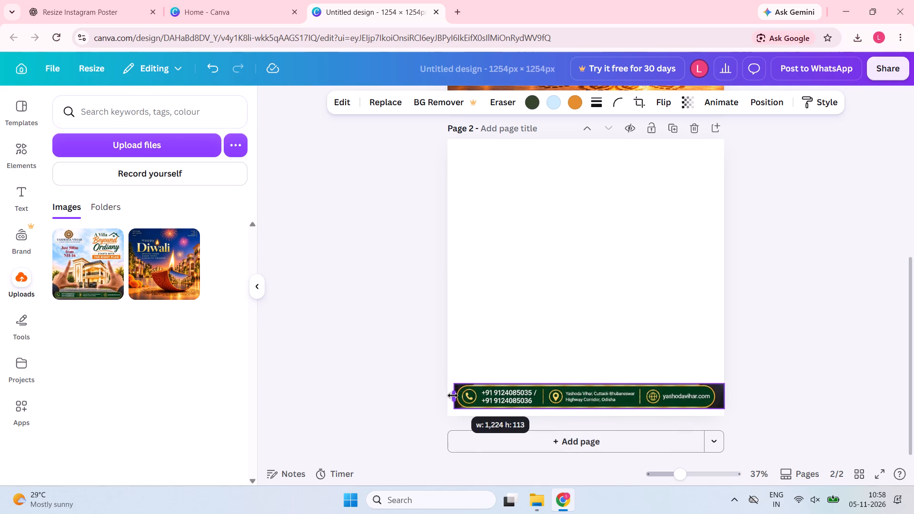
drag(453, 395, 454, 396)
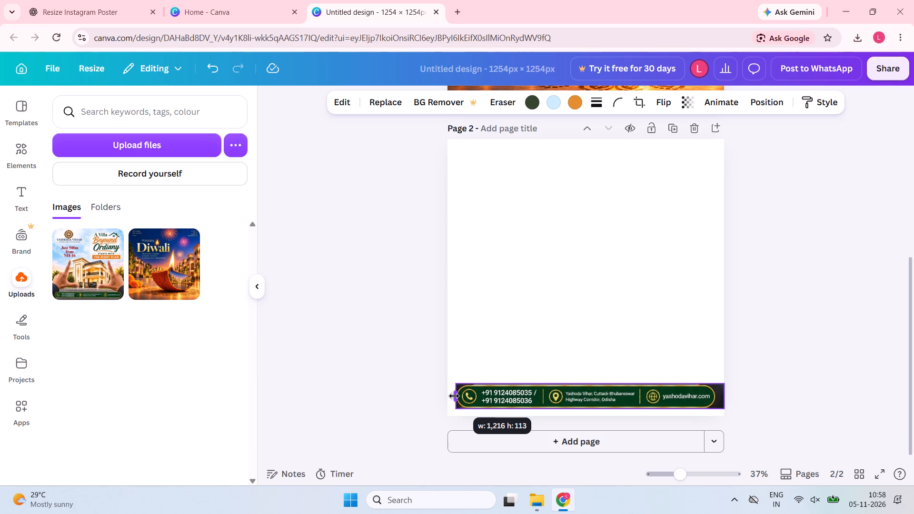
drag(454, 396, 452, 396)
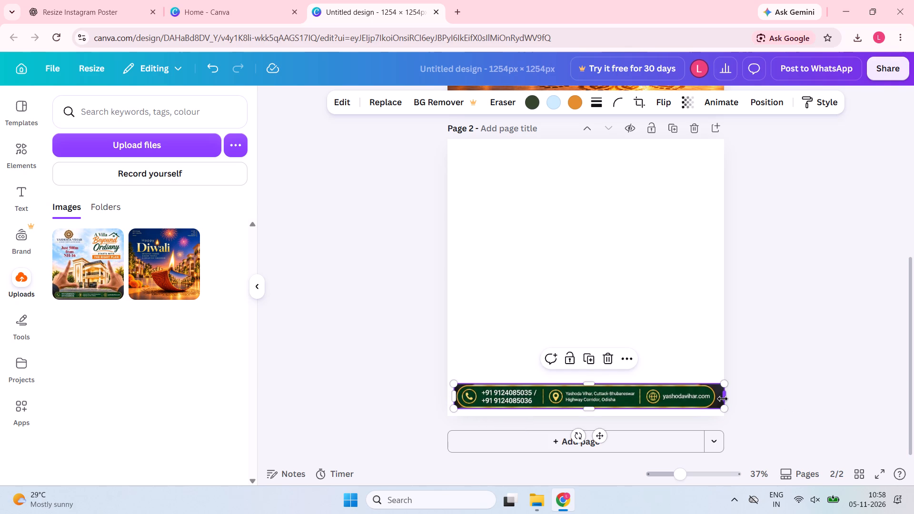
drag(723, 399, 715, 398)
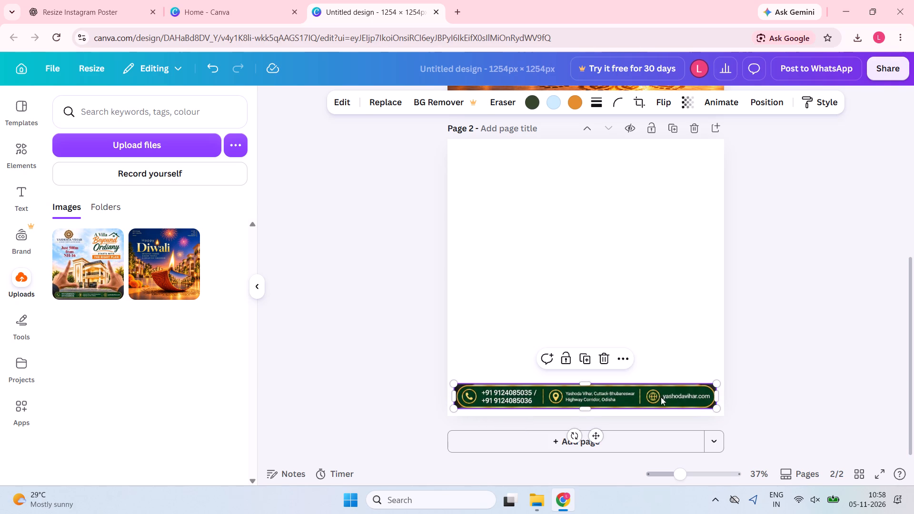
Duplicate the green contact strip and move the copy onto page 1, centred along the Diwali poster's bottom edge.
click(583, 357)
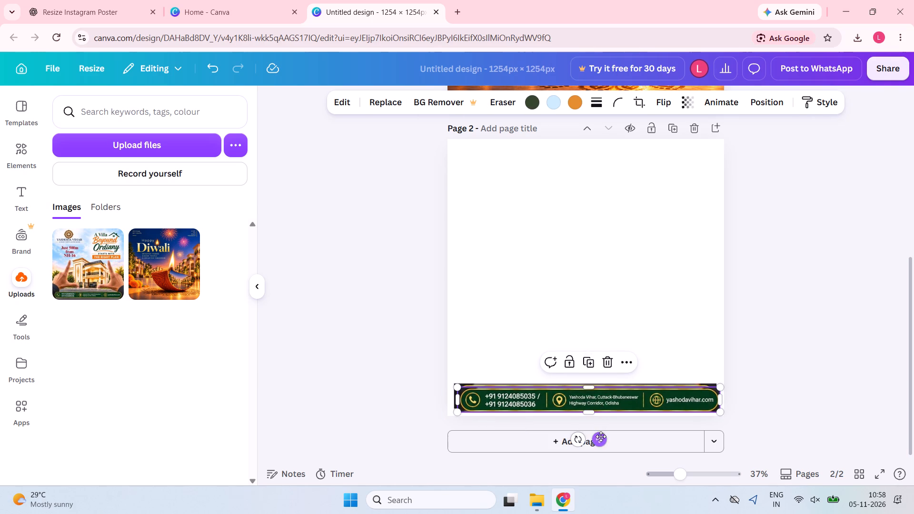
drag(600, 442, 580, 346)
scroll(619, 335, up, 2)
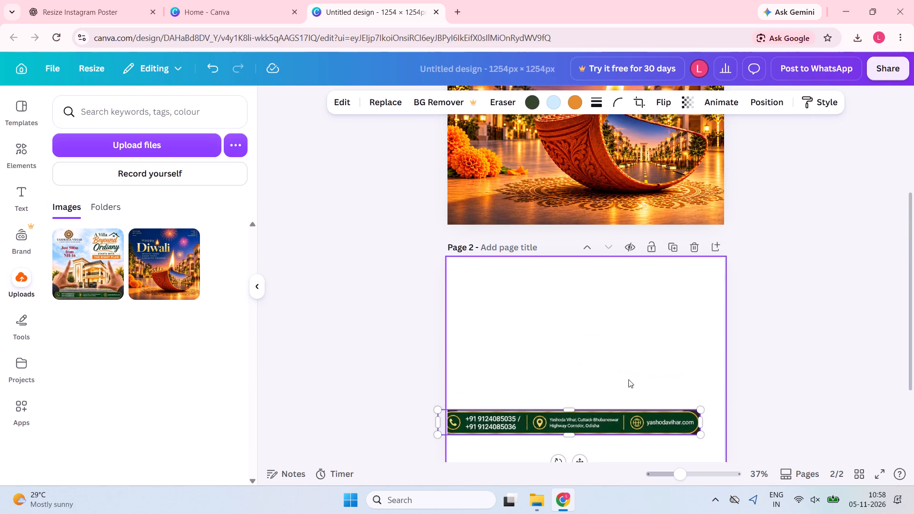
drag(618, 422, 635, 200)
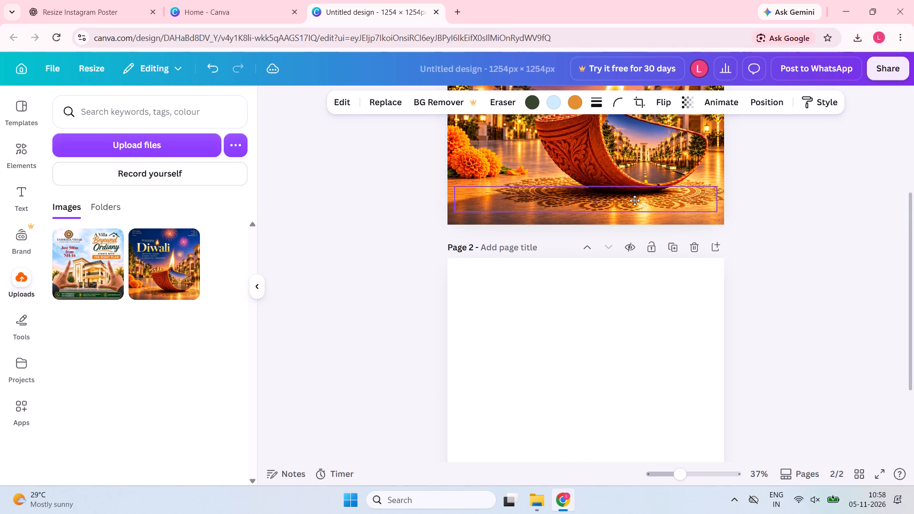
drag(635, 200, 635, 207)
scroll(765, 298, up, 2)
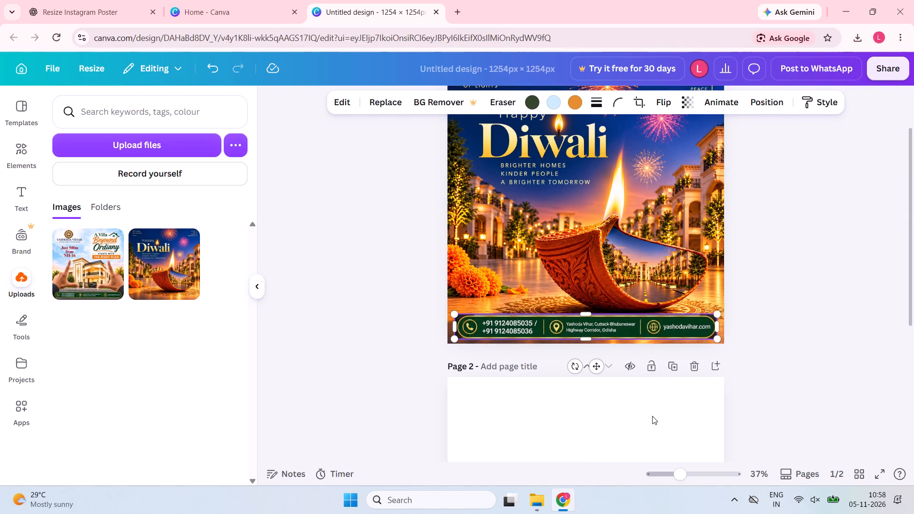
Stretch the green contact strip on page 1 so that it spans the Diwali poster's full width.
drag(452, 329, 445, 329)
drag(715, 326, 728, 326)
click(812, 337)
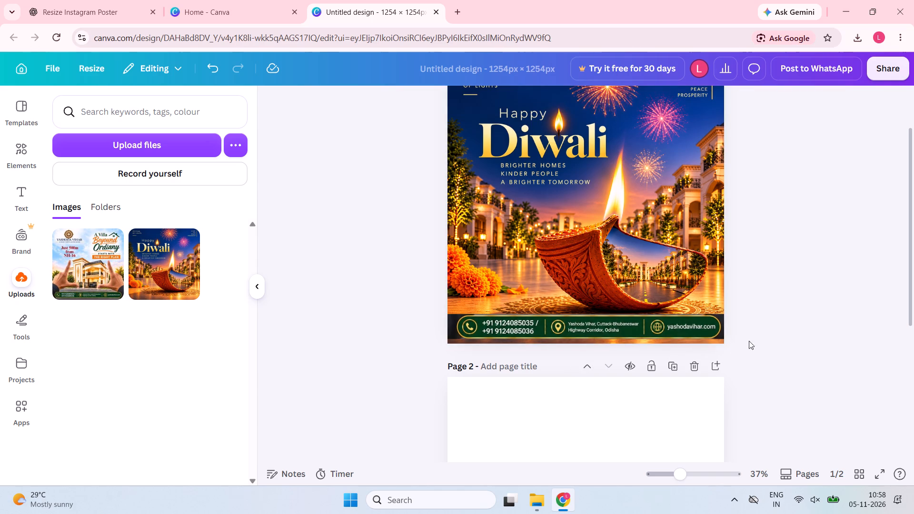
Duplicate page 1, the Diwali poster with its contact strip.
scroll(773, 339, up, 3)
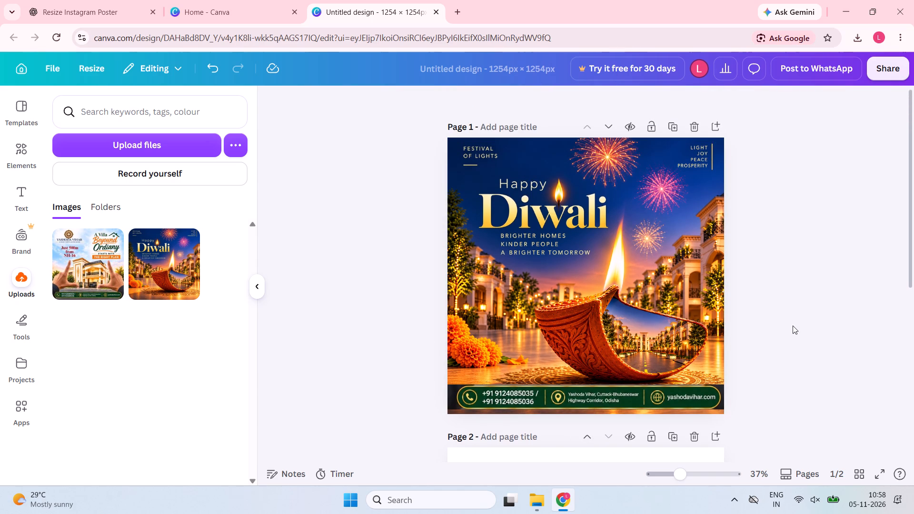
click(540, 225)
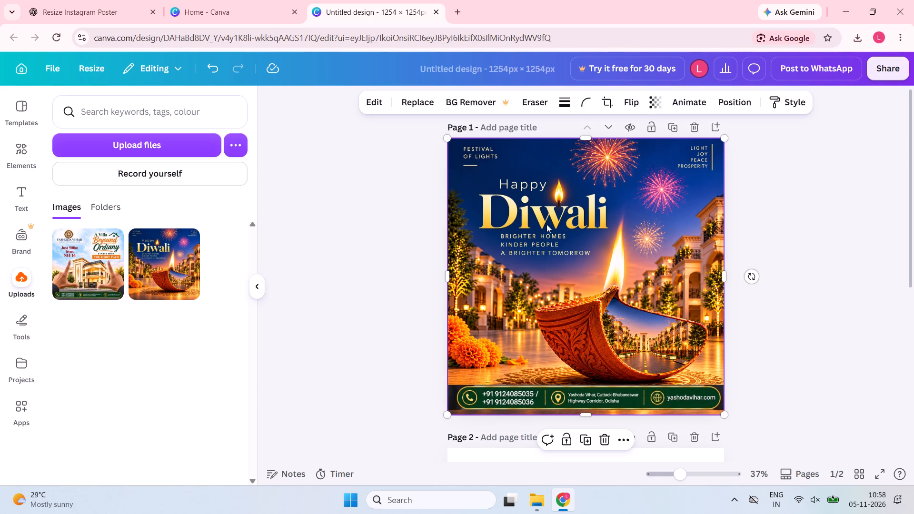
click(672, 128)
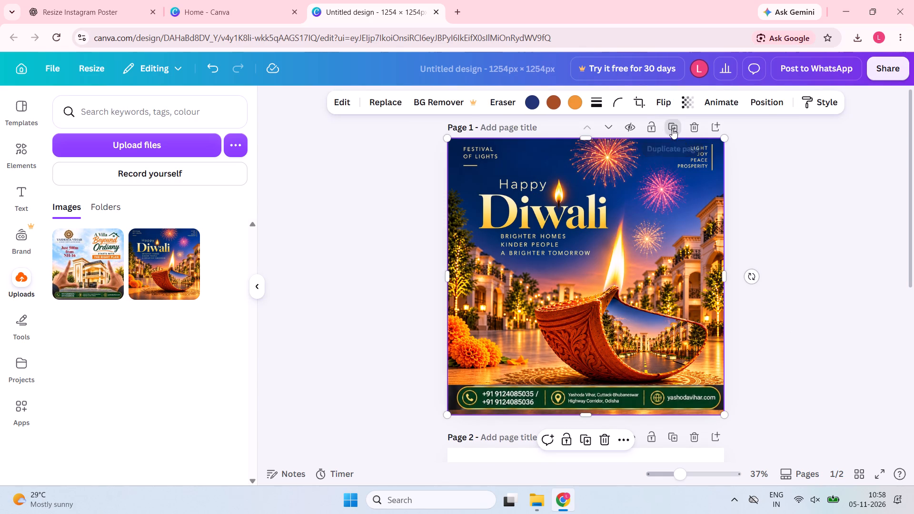
click(623, 282)
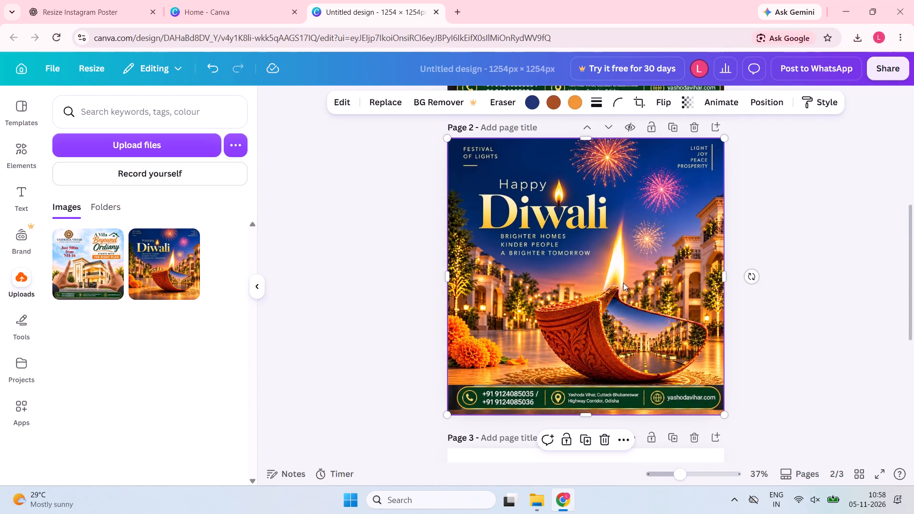
Shift the poster image on page 2 up and to the right, and duplicate that page.
scroll(611, 271, up, 4)
scroll(566, 259, up, 4)
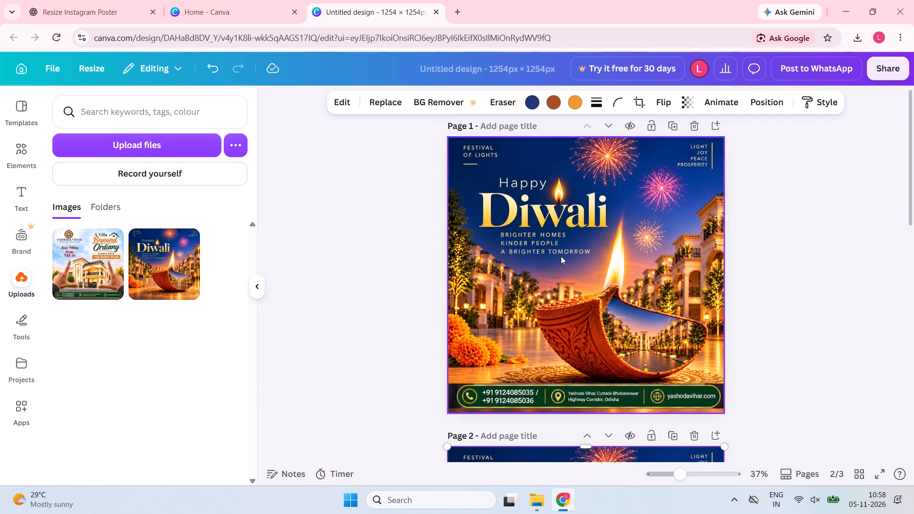
scroll(561, 256, up, 1)
scroll(579, 295, down, 4)
drag(591, 375, 596, 368)
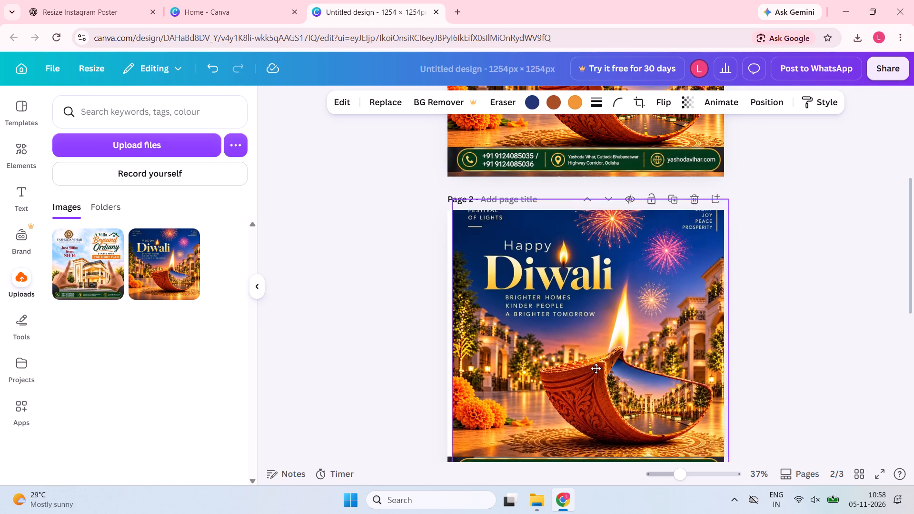
drag(596, 368, 595, 344)
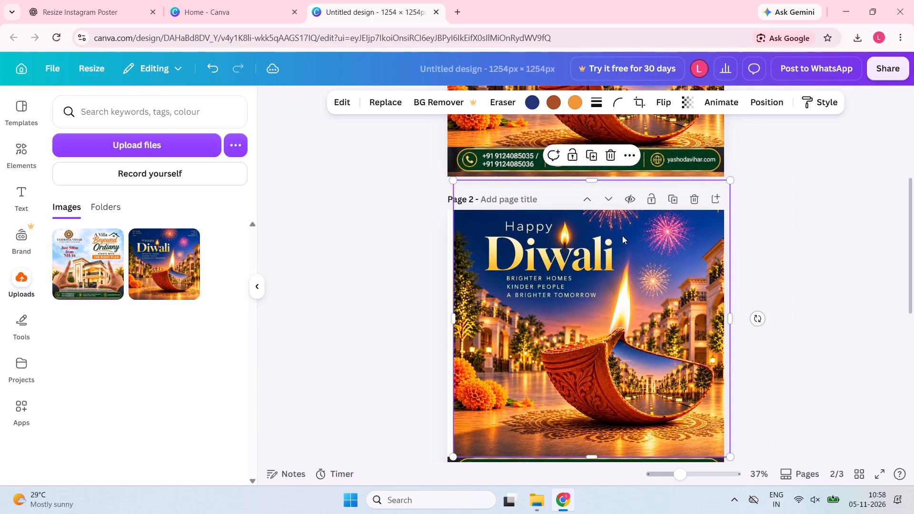
click(674, 194)
Lower the page 2 poster image and crop its sides and bottom to a small plain navy patch of sky.
scroll(554, 253, up, 5)
click(569, 218)
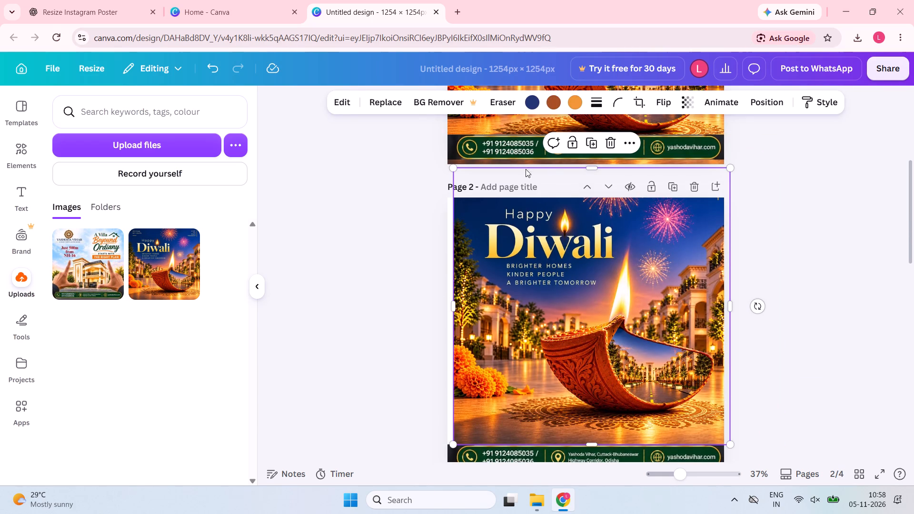
drag(572, 267, 573, 295)
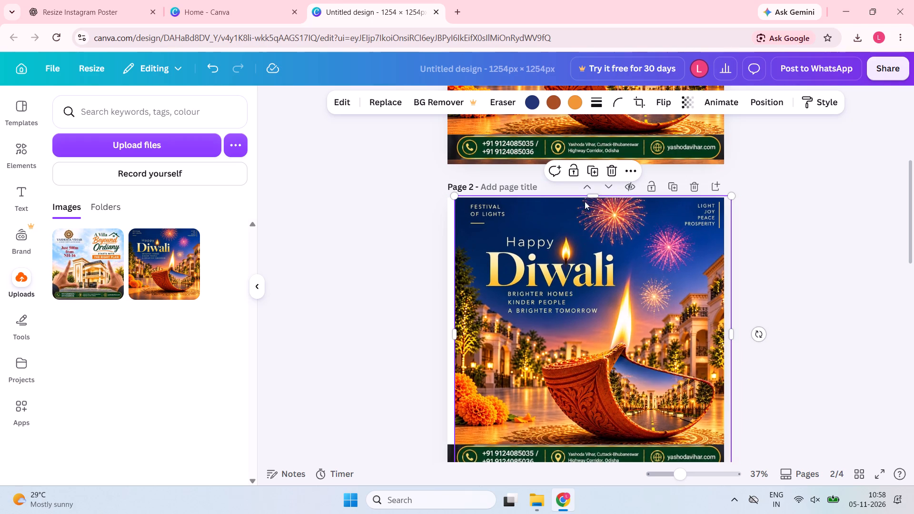
drag(452, 334, 458, 332)
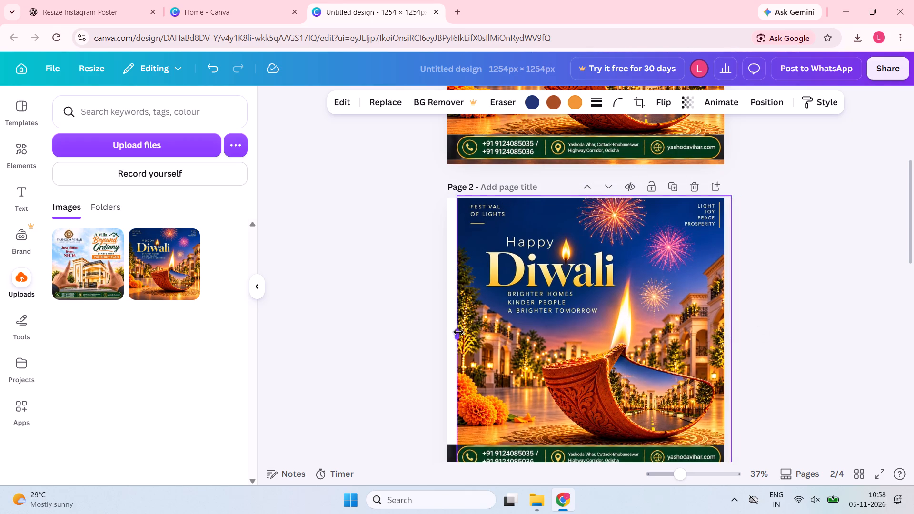
drag(458, 332, 506, 328)
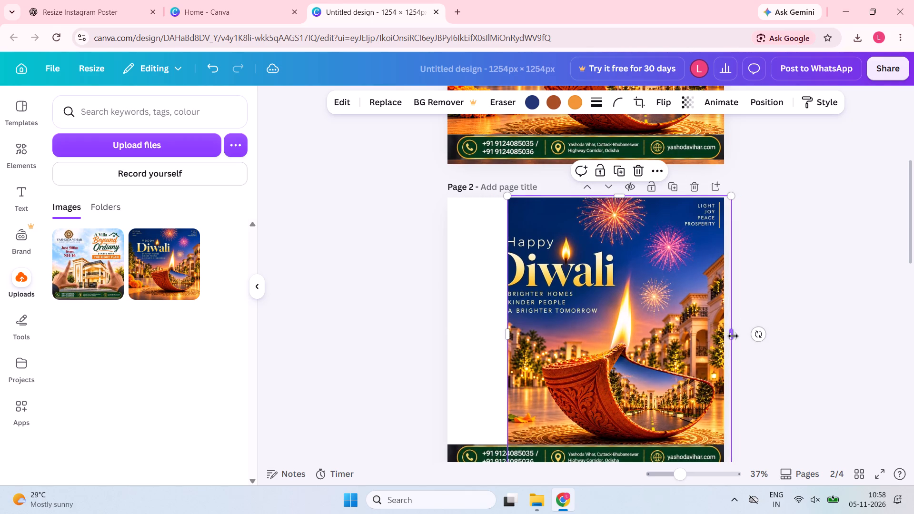
drag(733, 336, 548, 318)
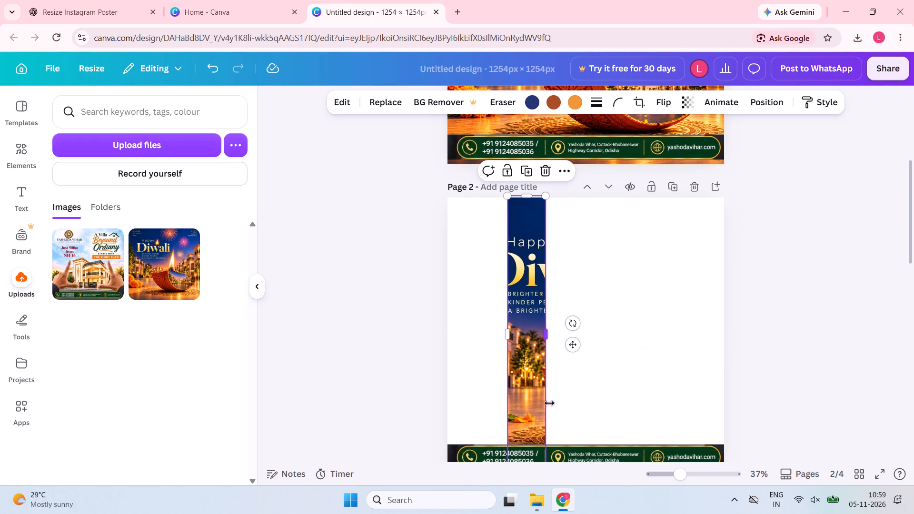
scroll(530, 369, down, 2)
drag(524, 355, 525, 356)
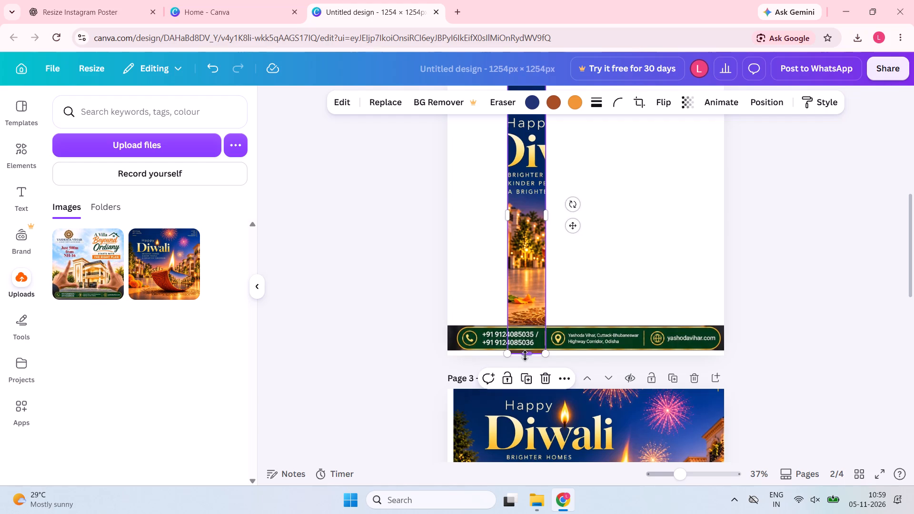
drag(525, 356, 517, 276)
scroll(517, 274, up, 3)
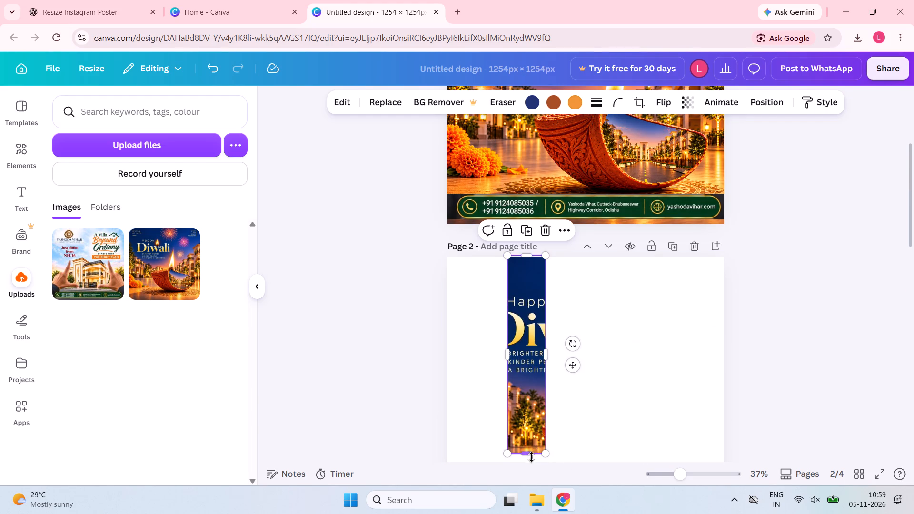
drag(530, 457, 520, 296)
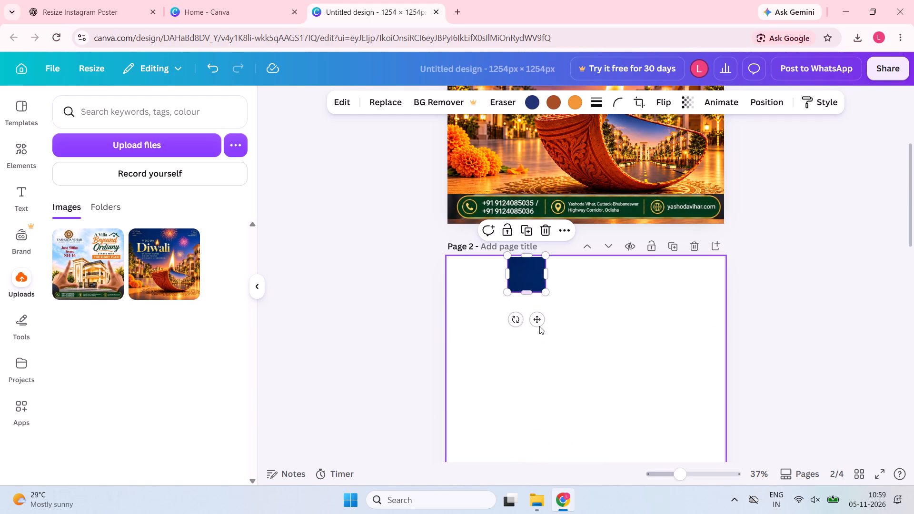
Move the navy patch onto page 1 over the "FESTIVAL OF LIGHTS" text.
drag(538, 322, 532, 201)
scroll(536, 209, up, 4)
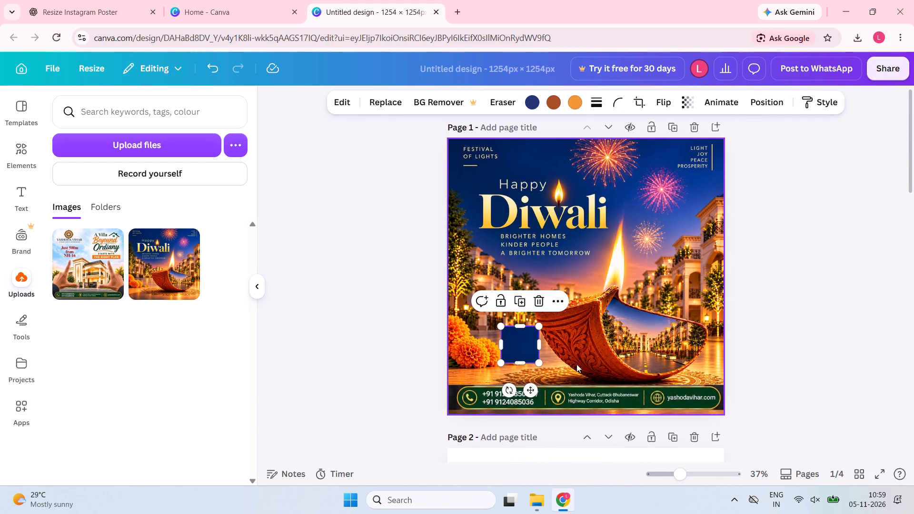
drag(522, 351, 485, 165)
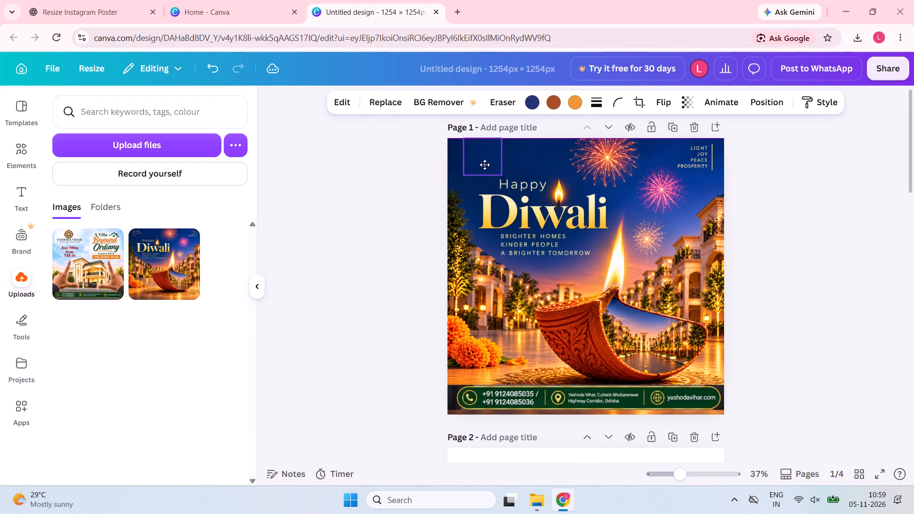
drag(485, 165, 482, 165)
click(645, 330)
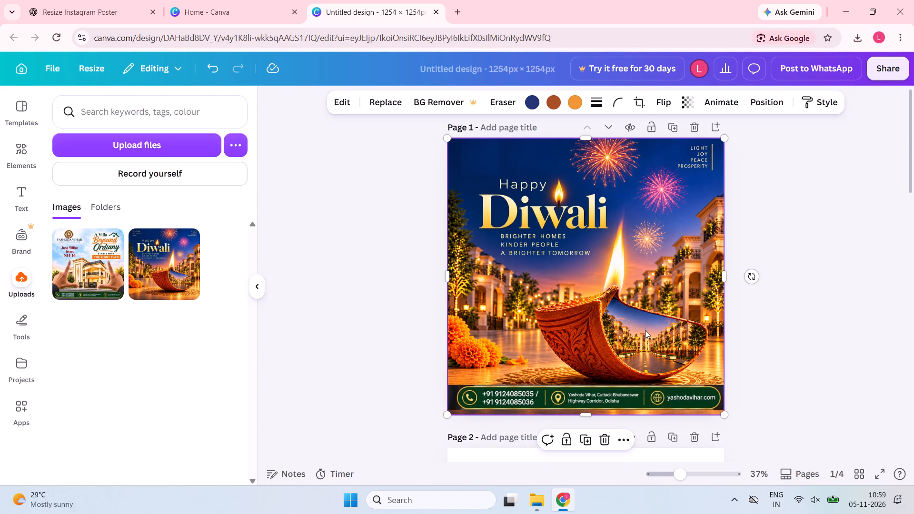
Re-crop the navy patch to a different plain area of sky and place it back over "FESTIVAL OF LIGHTS".
click(490, 158)
drag(490, 158, 532, 158)
drag(502, 158, 468, 157)
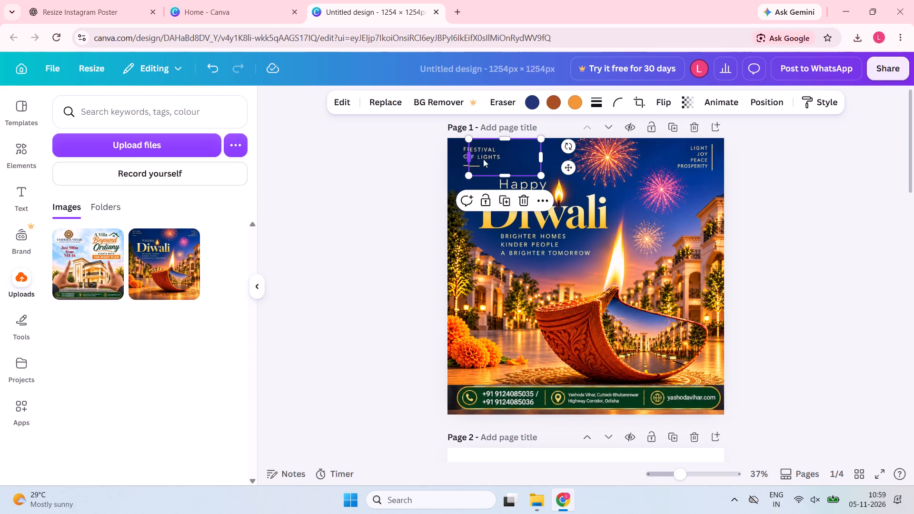
drag(507, 160, 525, 163)
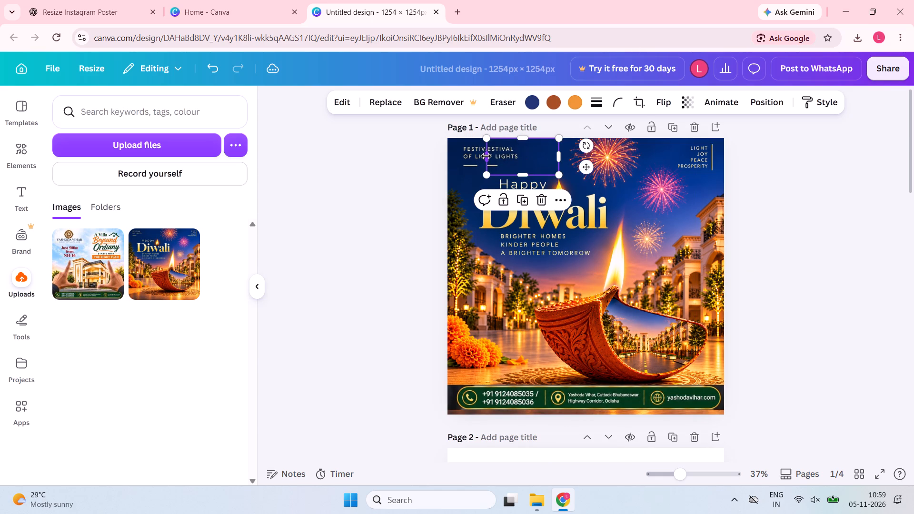
drag(486, 156, 521, 158)
drag(531, 158, 495, 161)
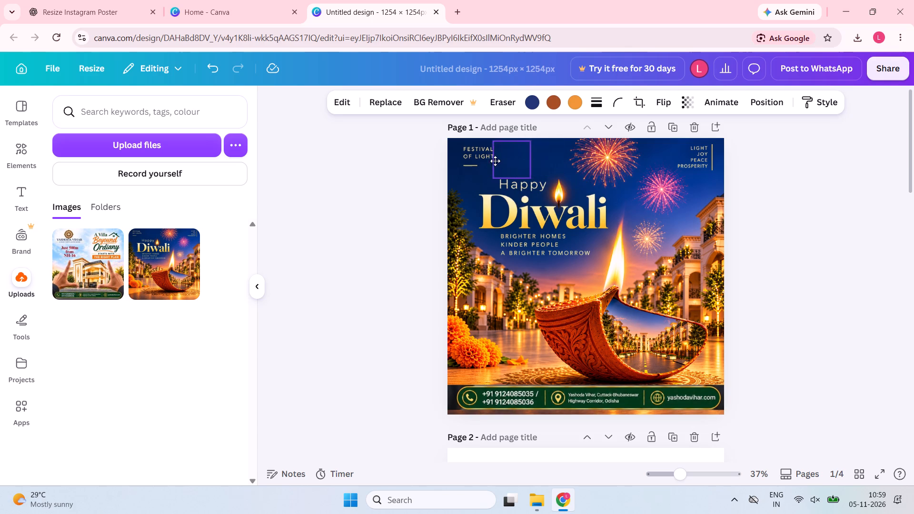
drag(495, 161, 470, 160)
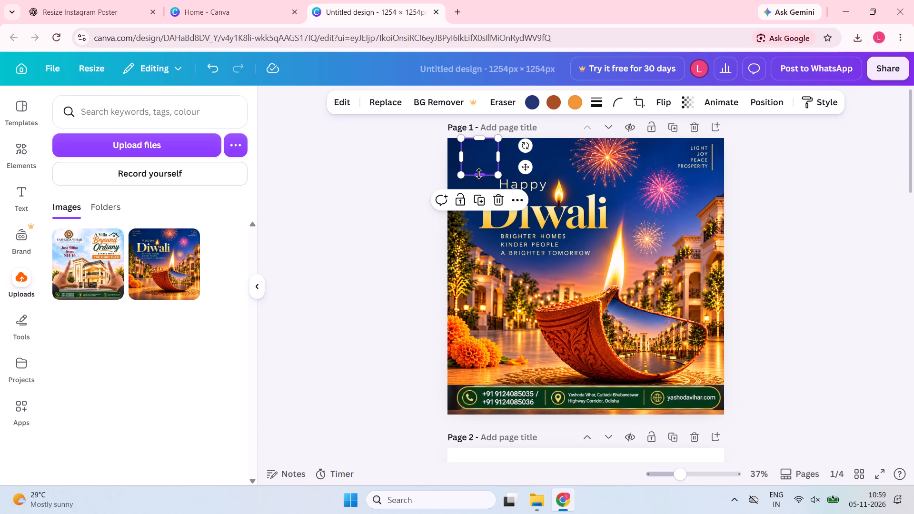
Shorten the navy patch, about 167 px wide, and reposition it to cover the short line under "FESTIVAL OF LIGHTS" too.
drag(479, 174, 480, 160)
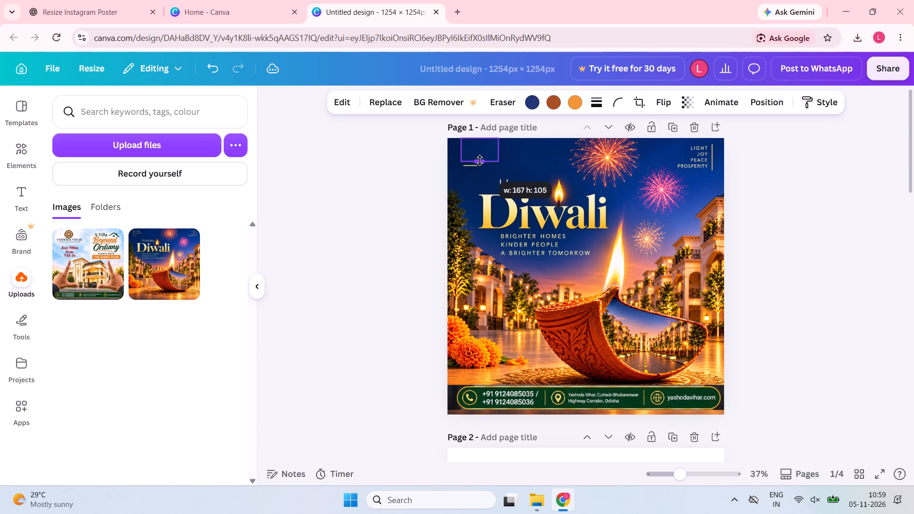
drag(480, 160, 480, 163)
click(592, 238)
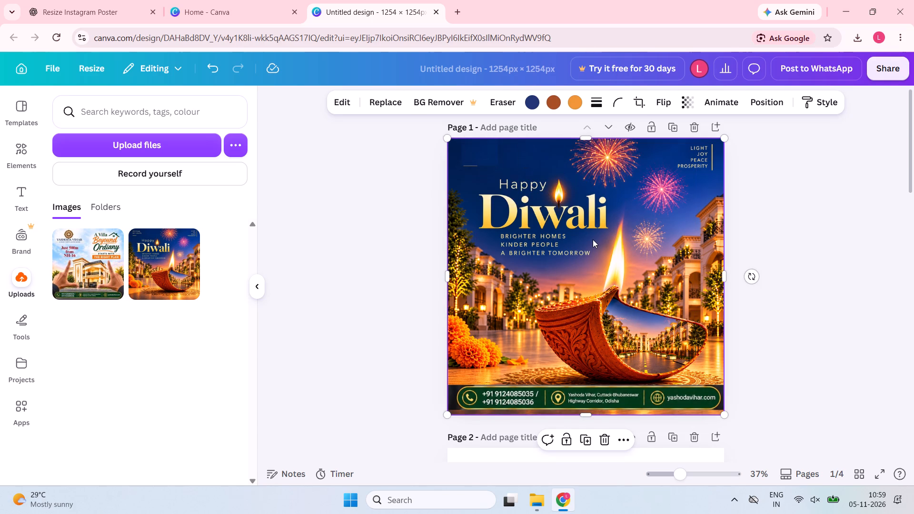
drag(495, 157, 494, 163)
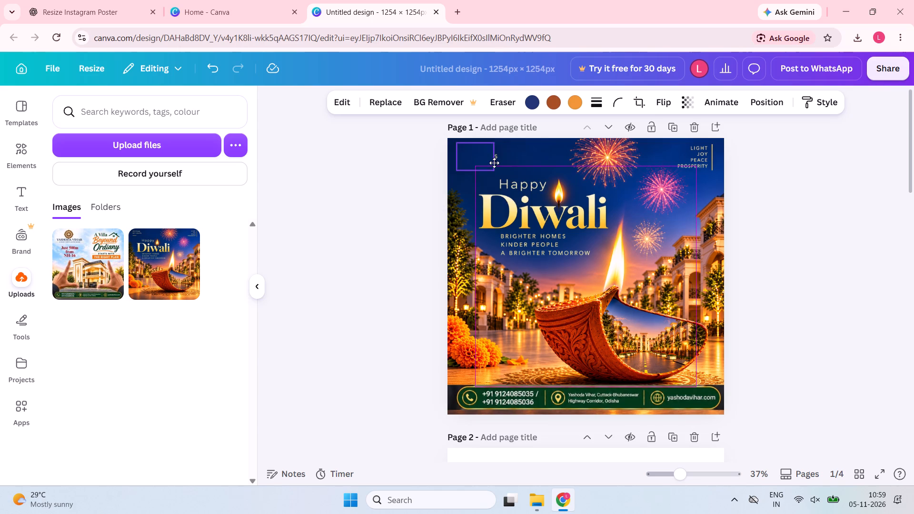
drag(494, 163, 496, 162)
click(614, 308)
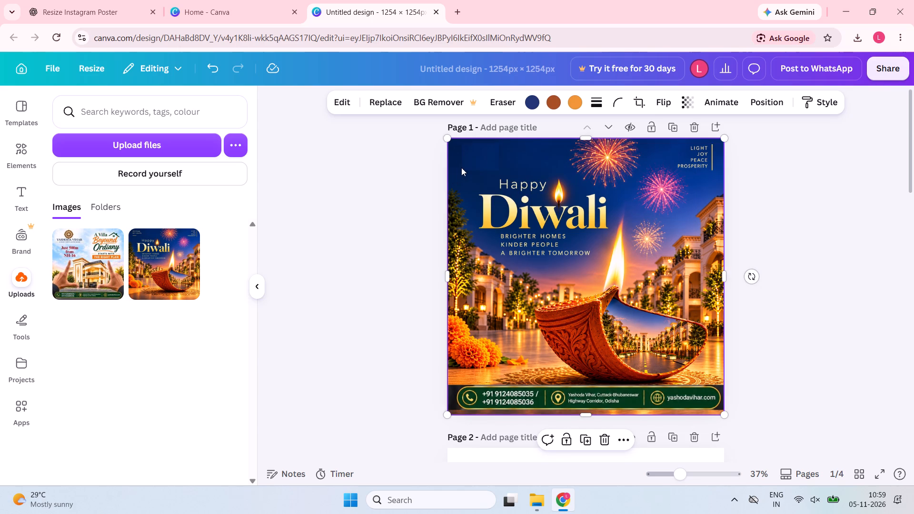
Duplicate the navy patch and re-crop the copy to plain sky just beside the "LIGHT JOY PEACE PROSPERITY" text.
click(477, 161)
click(477, 196)
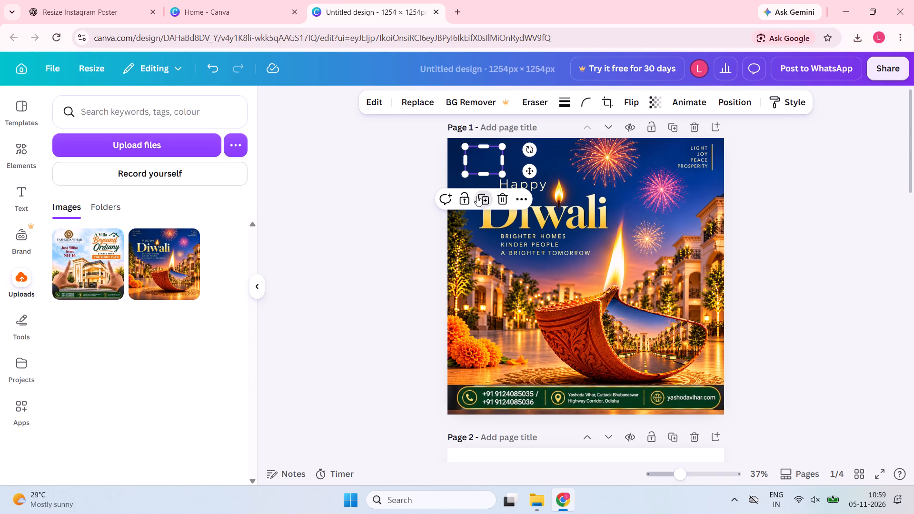
drag(532, 166, 612, 248)
drag(582, 247, 757, 237)
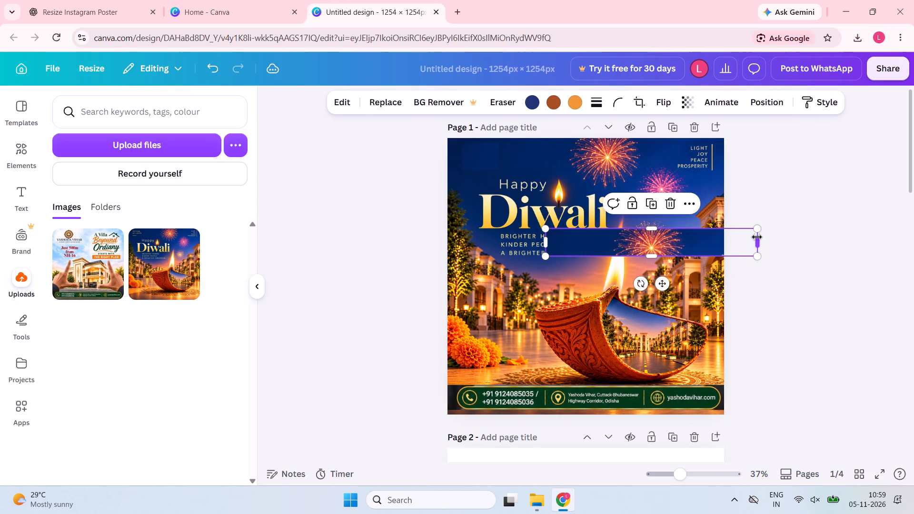
drag(652, 249, 602, 241)
drag(493, 235, 649, 244)
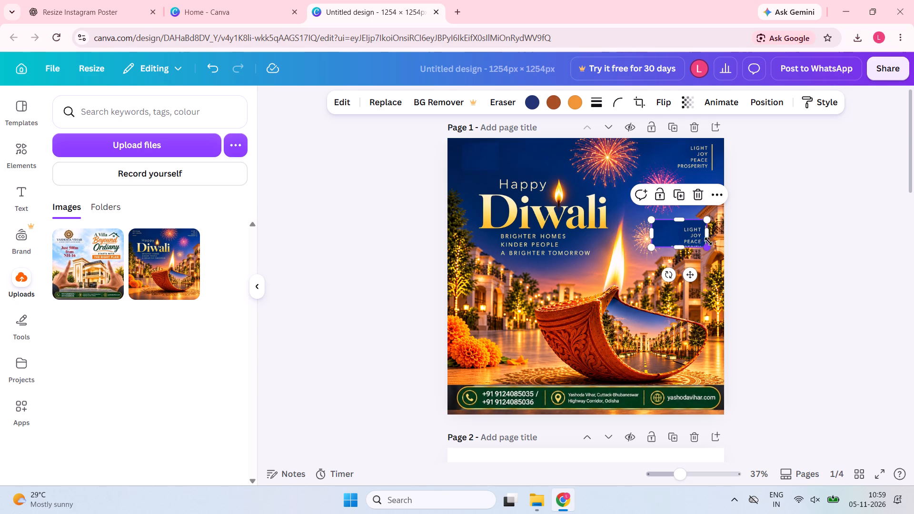
drag(711, 237, 680, 237)
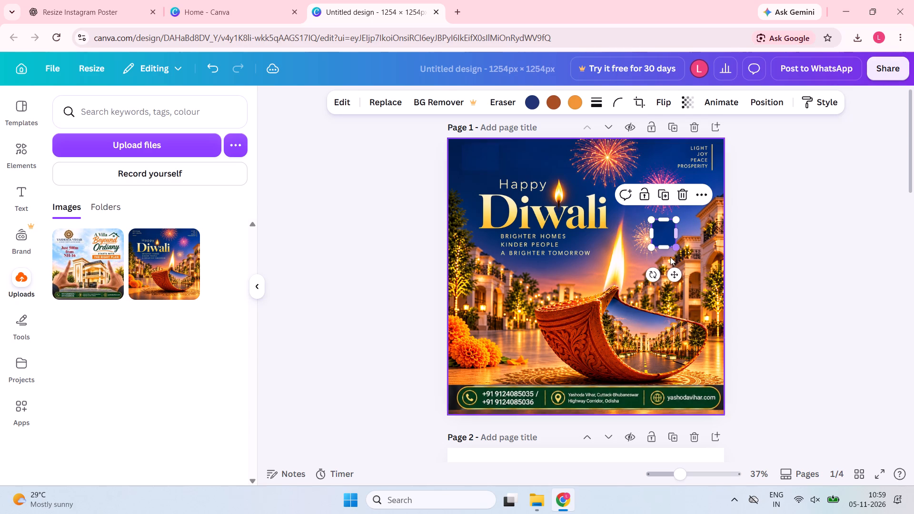
Place the copied navy patch over "LIGHT JOY PEACE PROSPERITY" and widen it leftward to hide all of that text.
click(660, 246)
drag(676, 274, 676, 270)
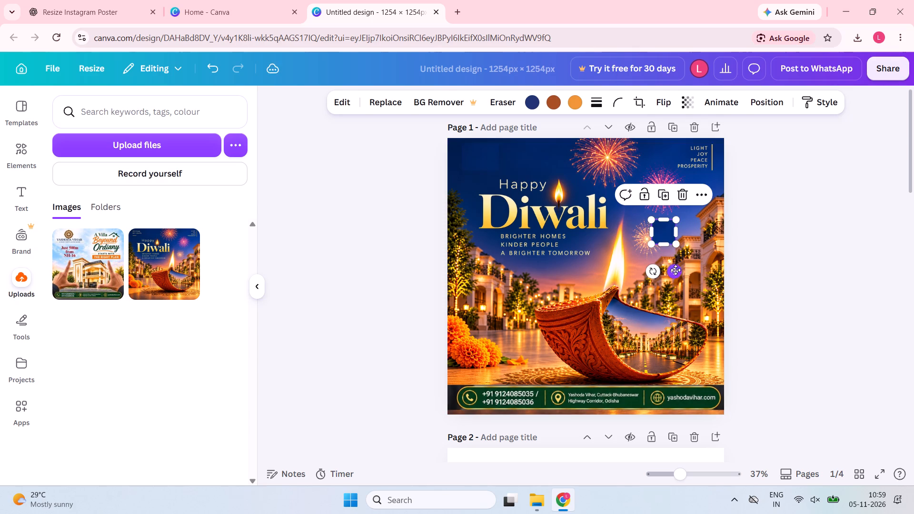
drag(676, 270, 717, 200)
click(710, 248)
click(697, 148)
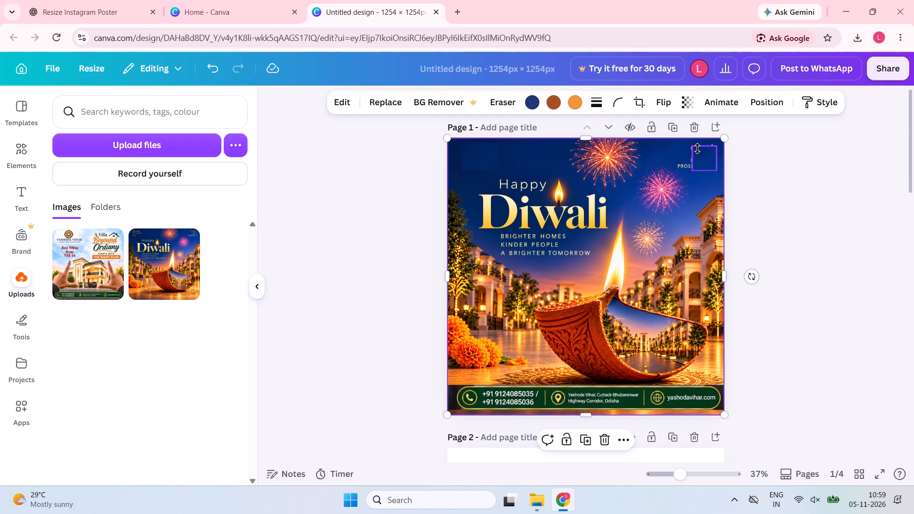
drag(693, 149, 667, 140)
click(688, 293)
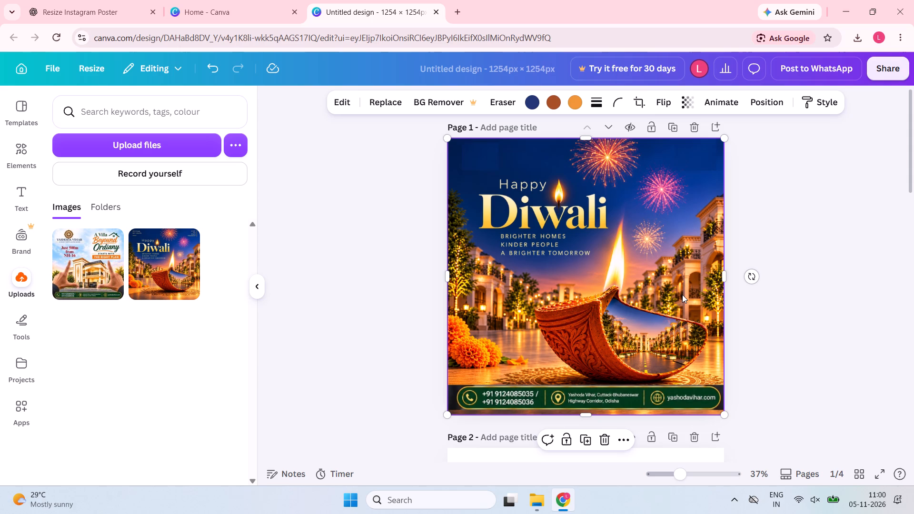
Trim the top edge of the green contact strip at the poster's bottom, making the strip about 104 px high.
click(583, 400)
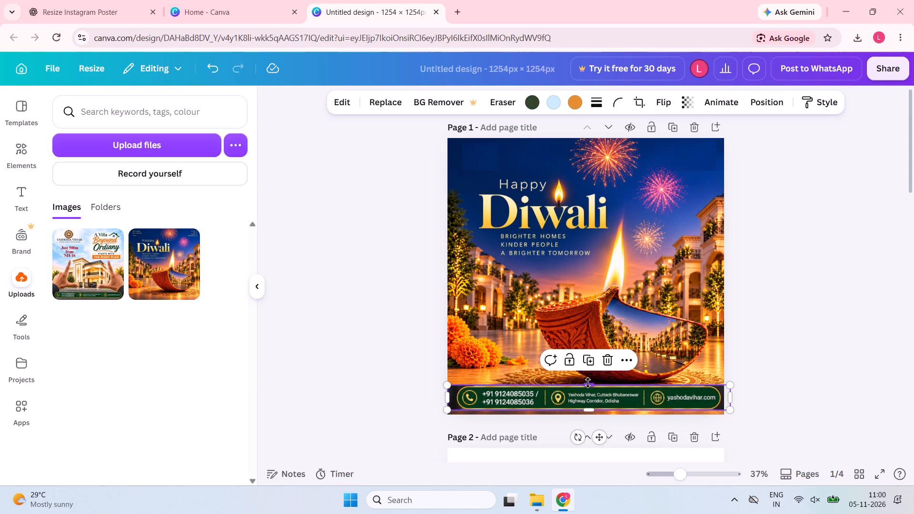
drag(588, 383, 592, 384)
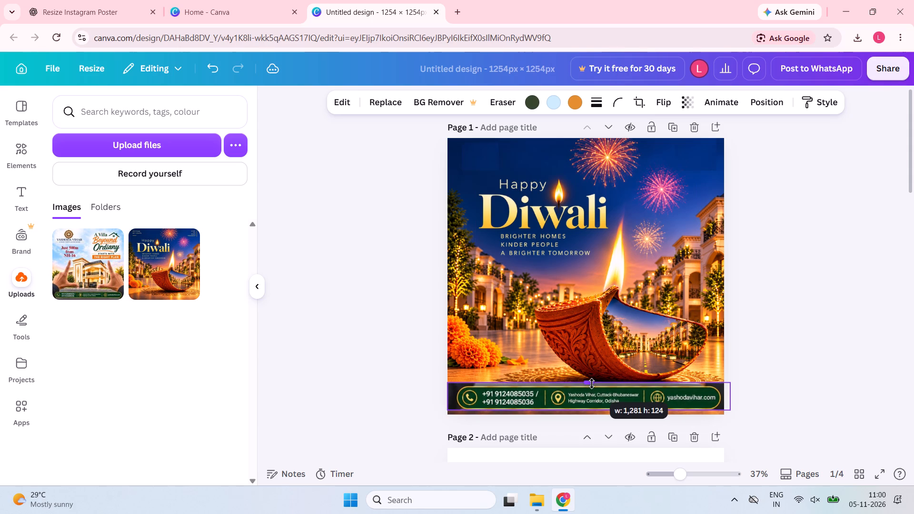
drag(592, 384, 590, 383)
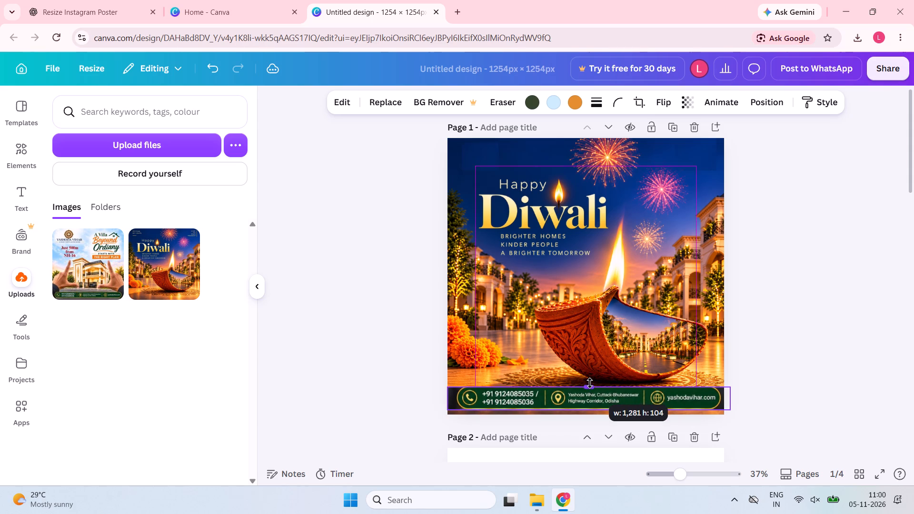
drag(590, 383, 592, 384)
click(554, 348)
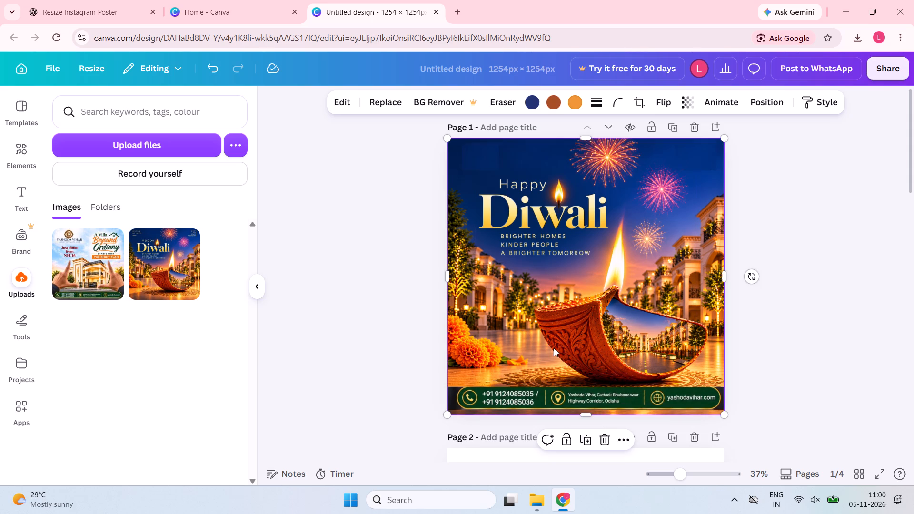
Extend the contact strip's top edge upward, fine-tuning the crop to a height of about 123 px.
click(578, 402)
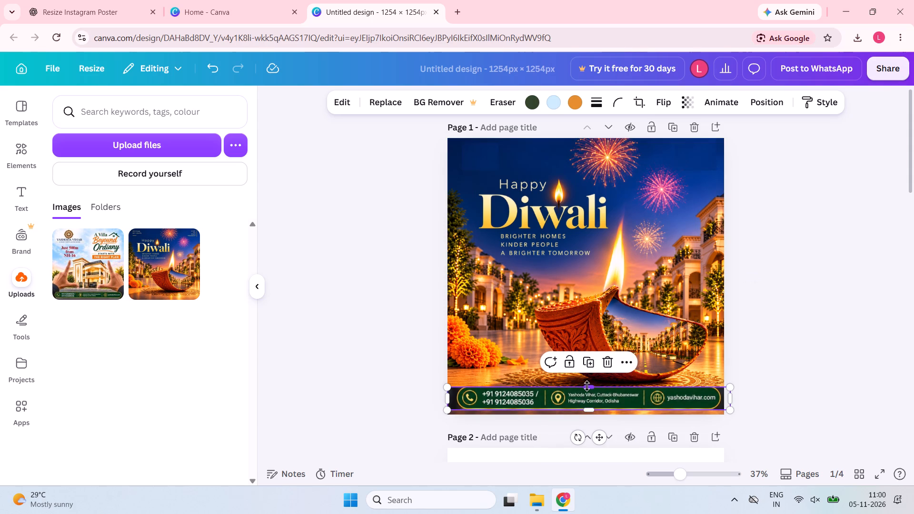
drag(587, 386, 586, 382)
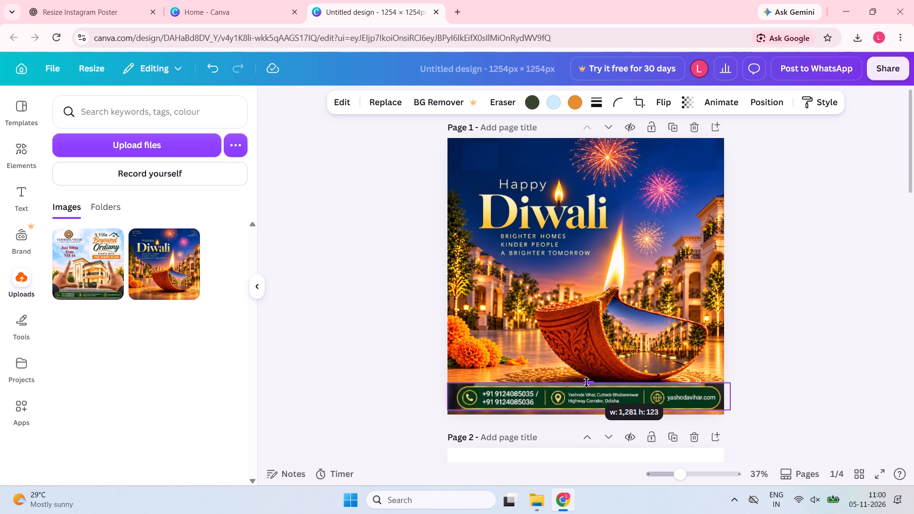
drag(586, 382, 590, 381)
click(443, 353)
click(453, 392)
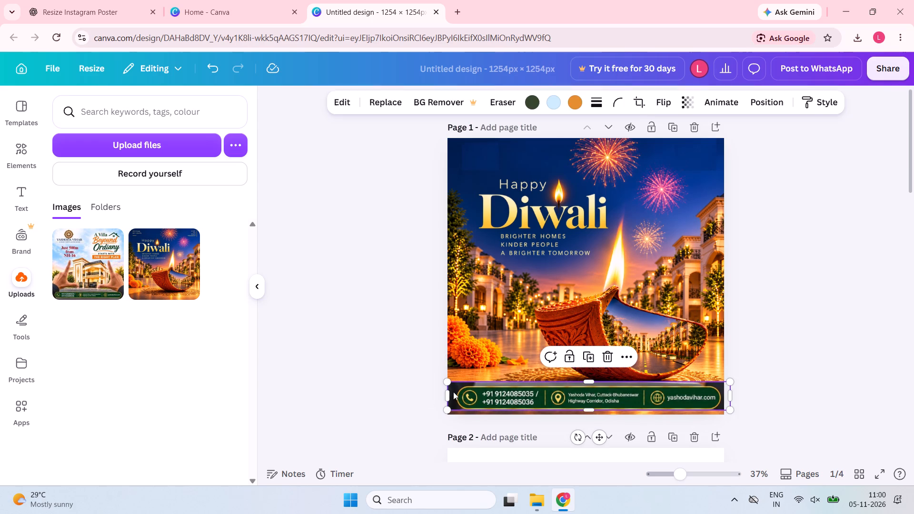
click(590, 382)
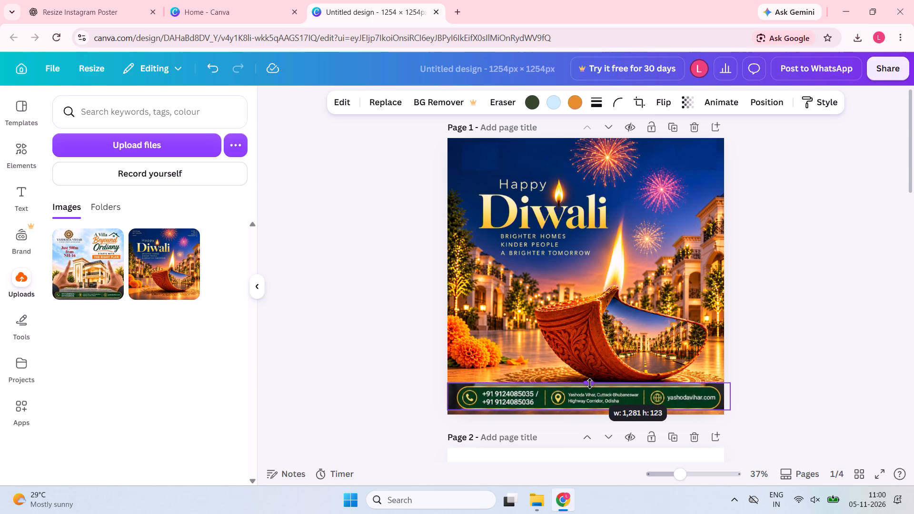
click(457, 323)
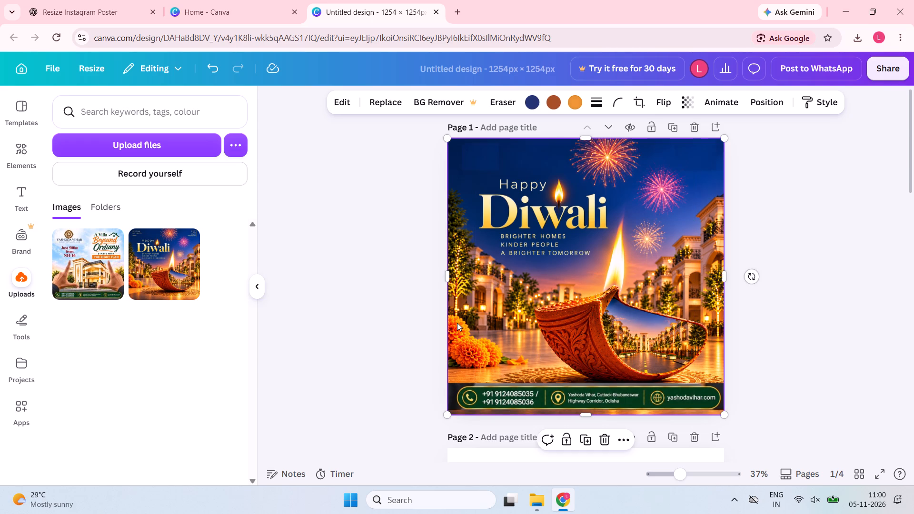
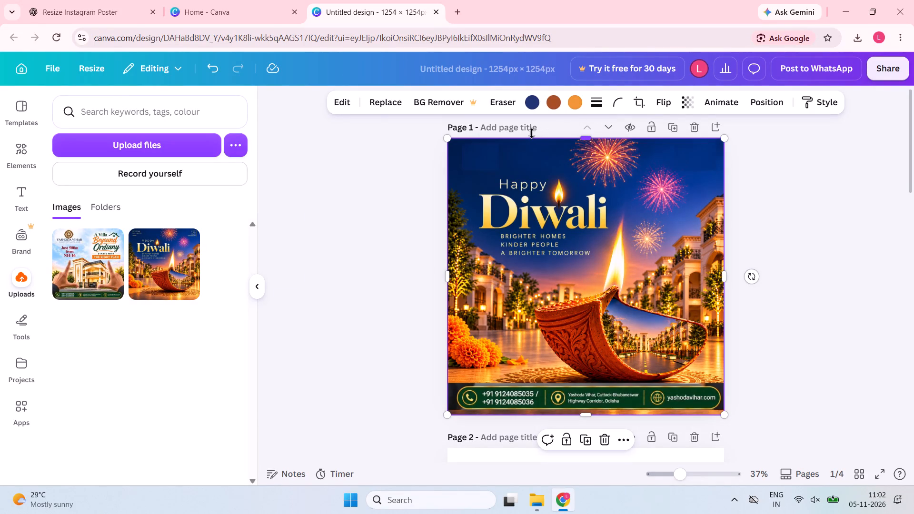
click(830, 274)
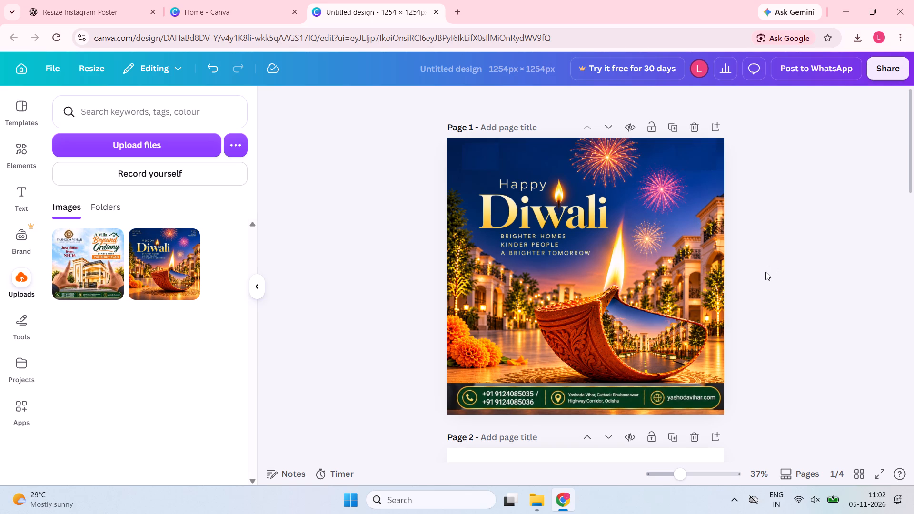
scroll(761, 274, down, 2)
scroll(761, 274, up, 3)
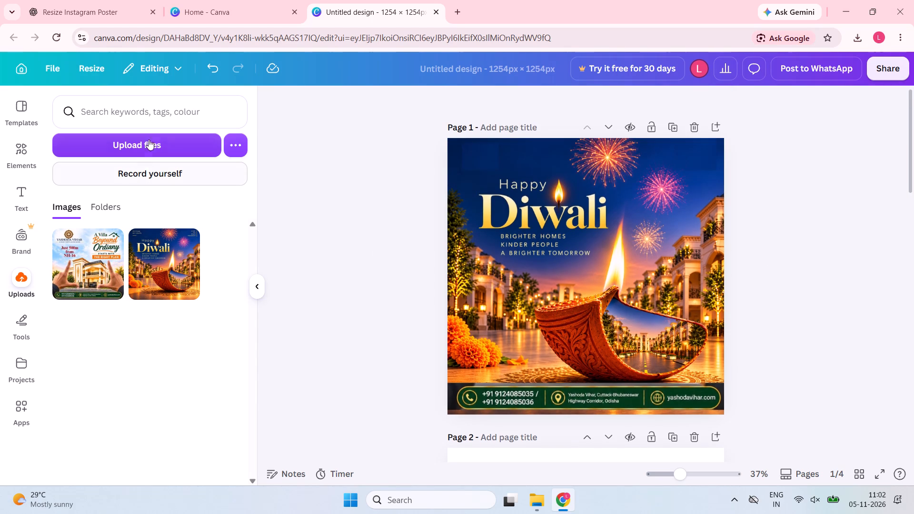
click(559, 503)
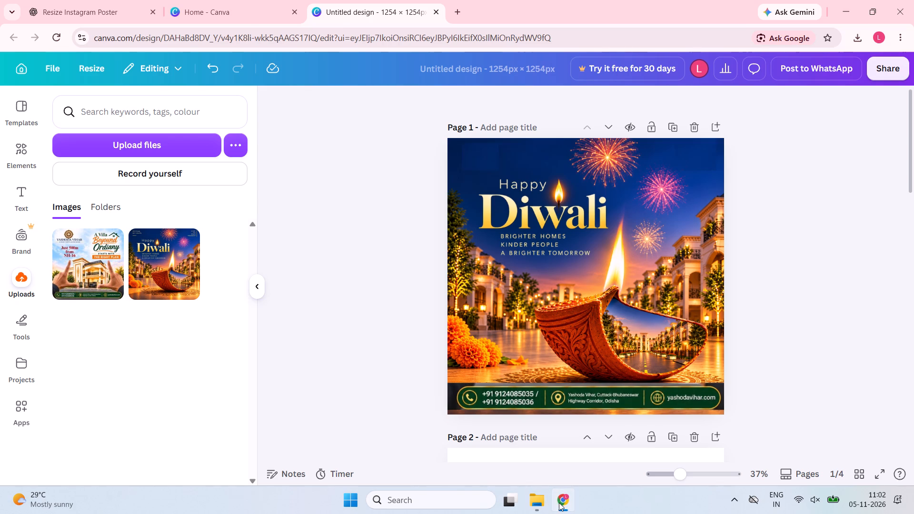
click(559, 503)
Search Google for "yashoda vihar" in a new browser tab and open the yashodavihar.com website.
click(457, 12)
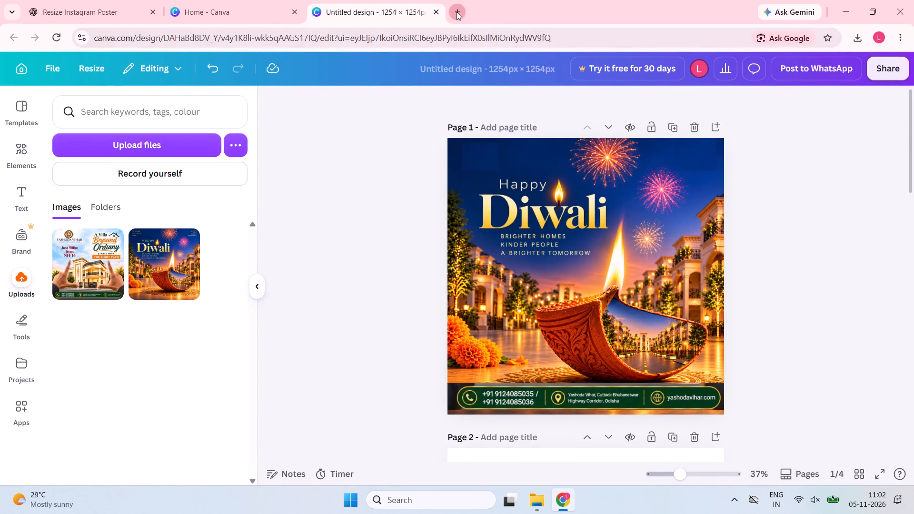
click(459, 227)
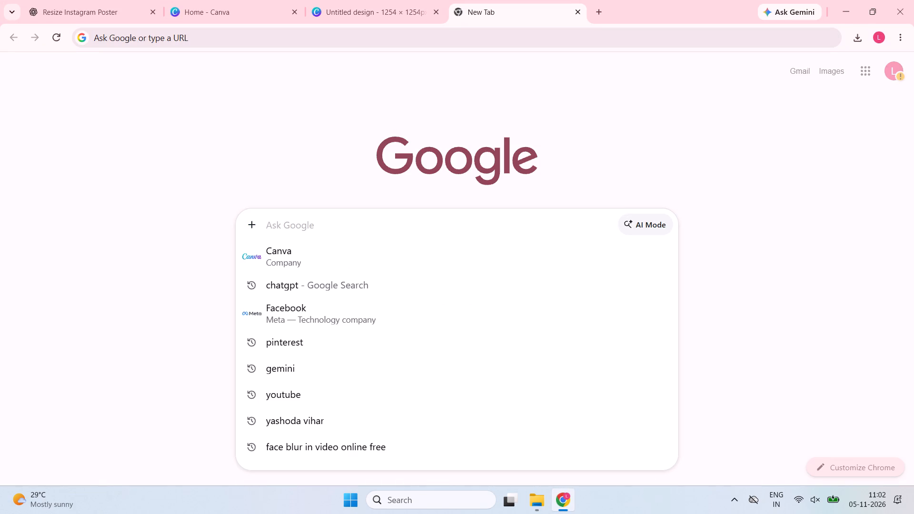
text(yashoda)
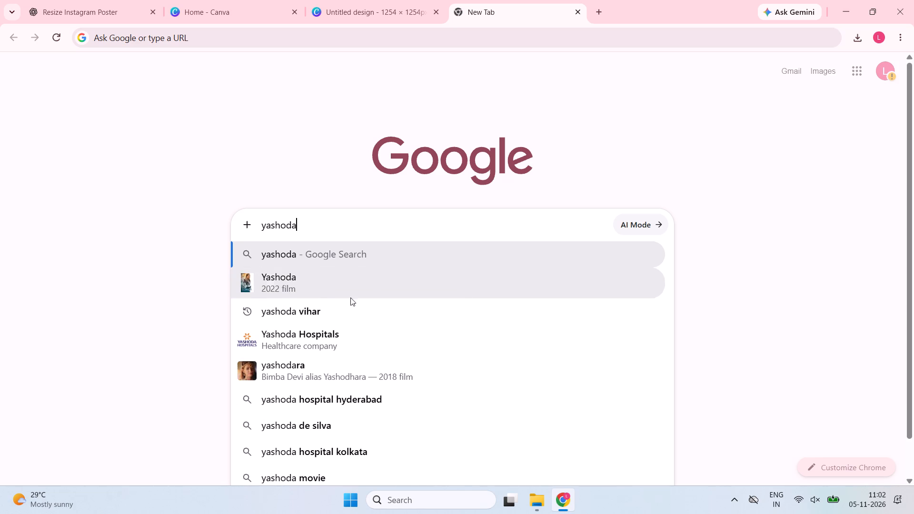
click(291, 312)
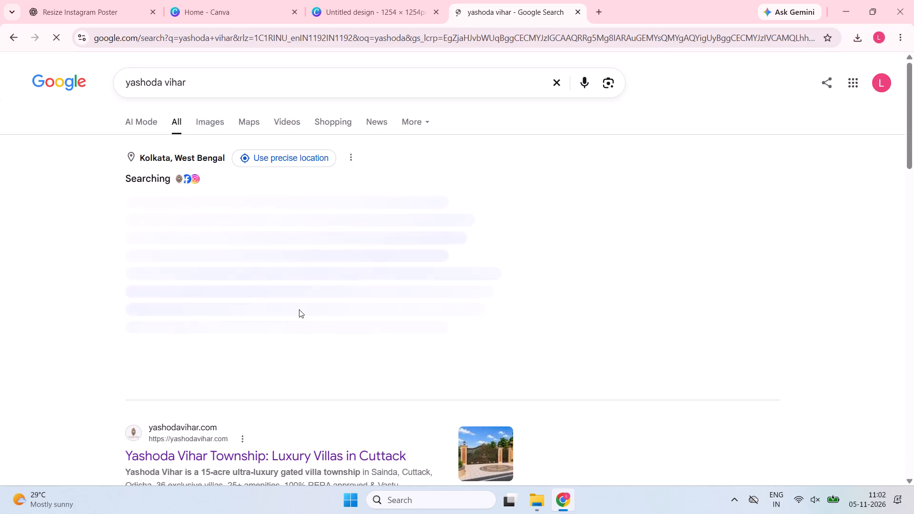
scroll(148, 259, down, 4)
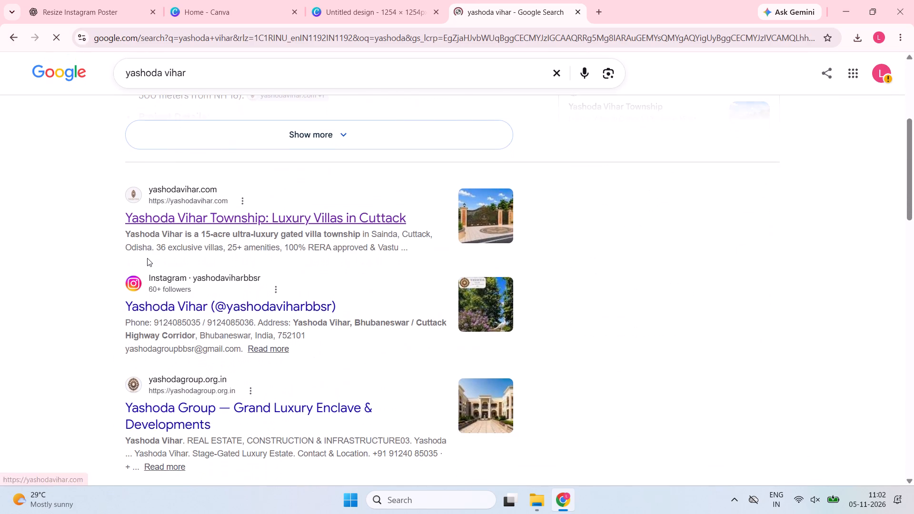
click(211, 215)
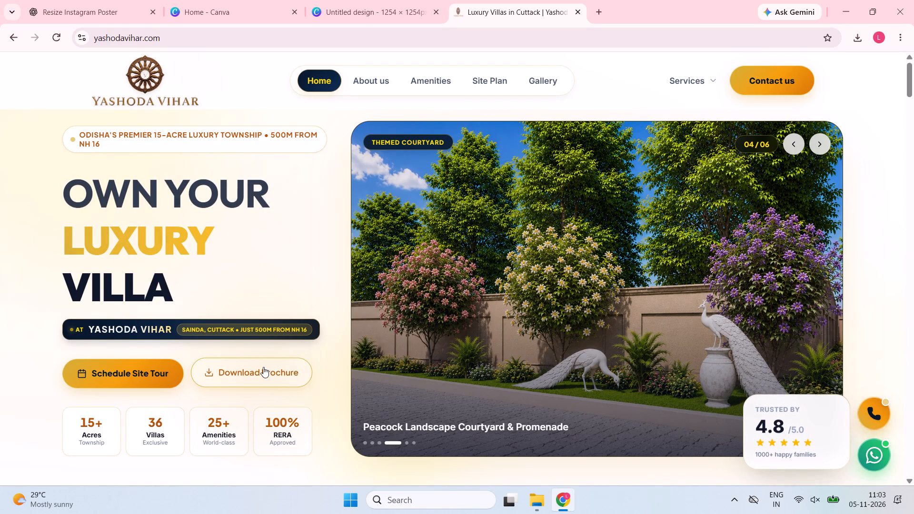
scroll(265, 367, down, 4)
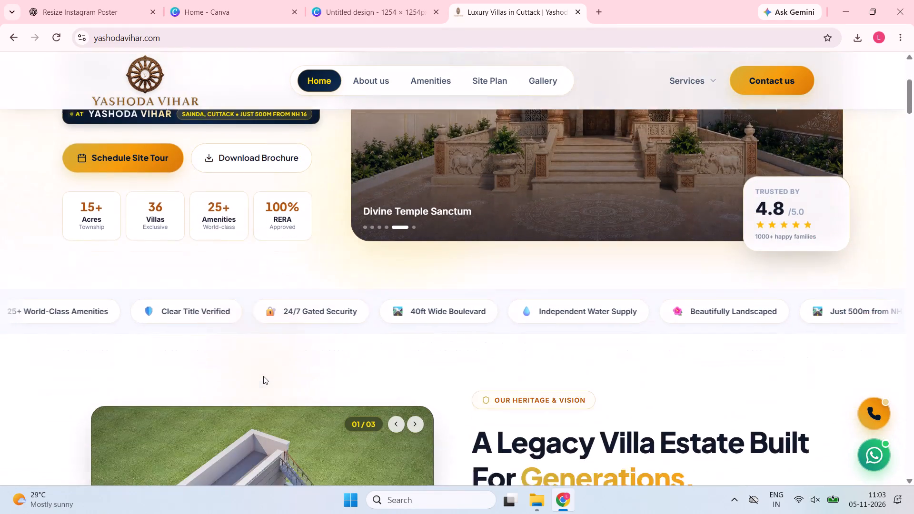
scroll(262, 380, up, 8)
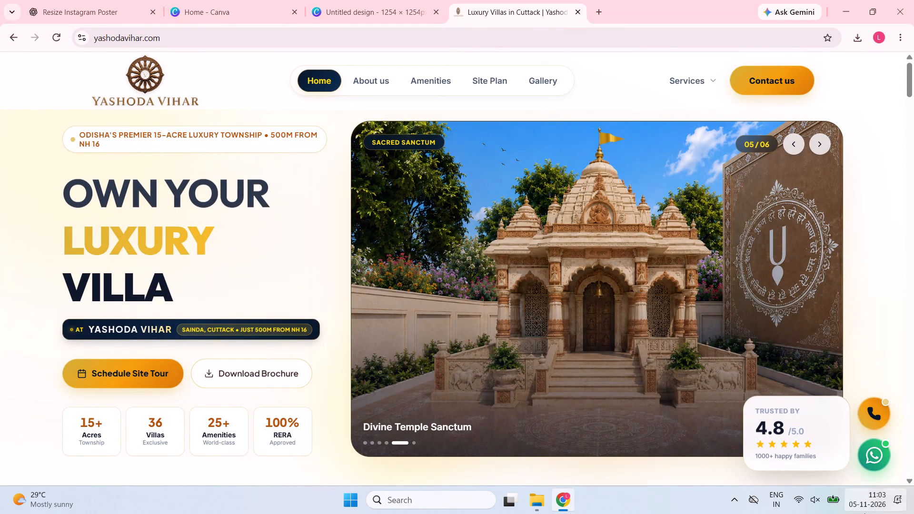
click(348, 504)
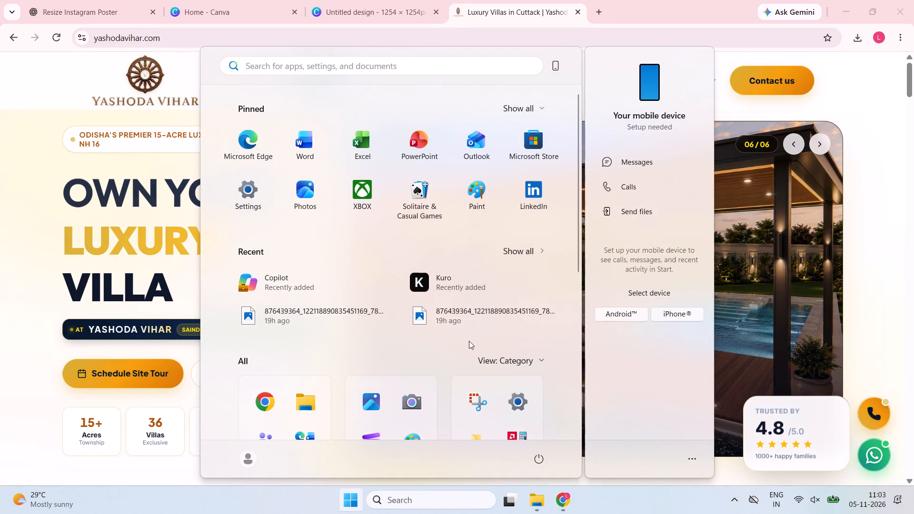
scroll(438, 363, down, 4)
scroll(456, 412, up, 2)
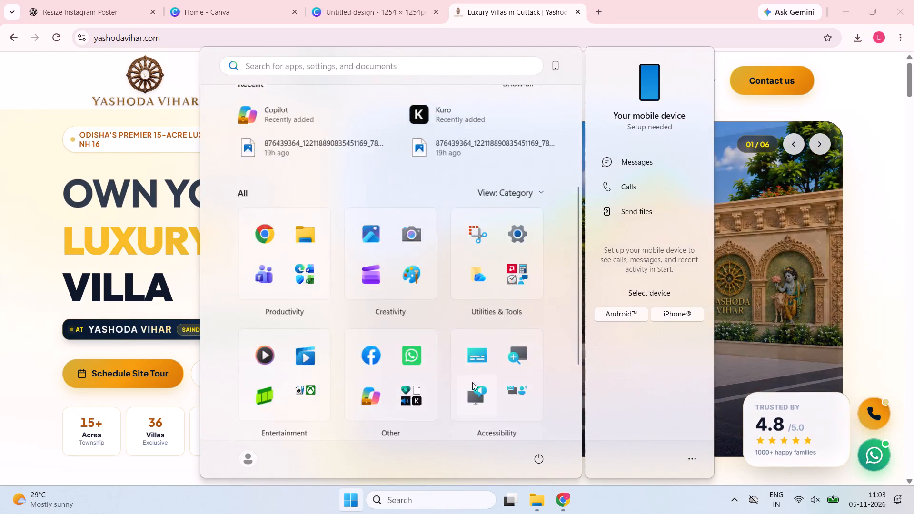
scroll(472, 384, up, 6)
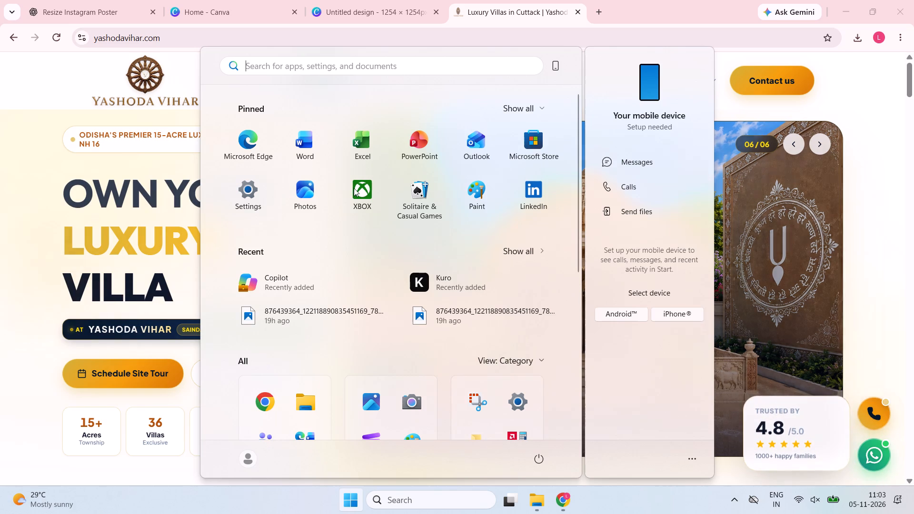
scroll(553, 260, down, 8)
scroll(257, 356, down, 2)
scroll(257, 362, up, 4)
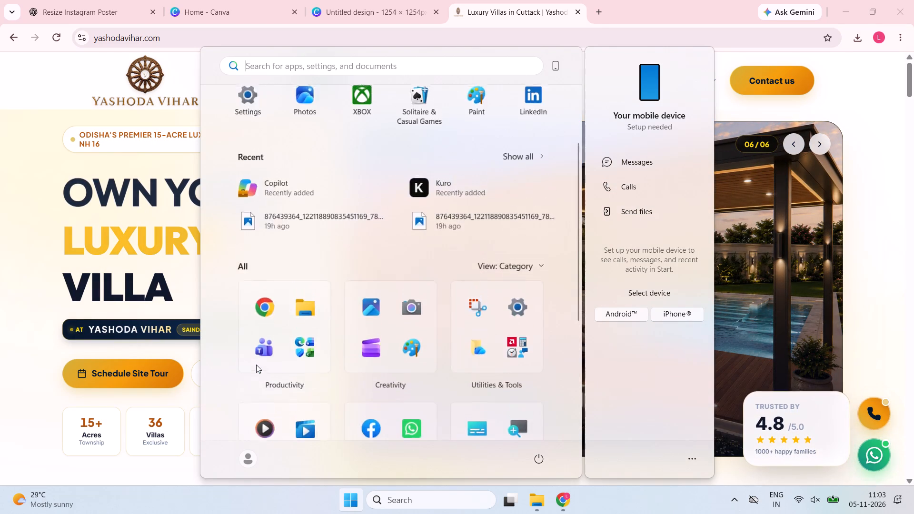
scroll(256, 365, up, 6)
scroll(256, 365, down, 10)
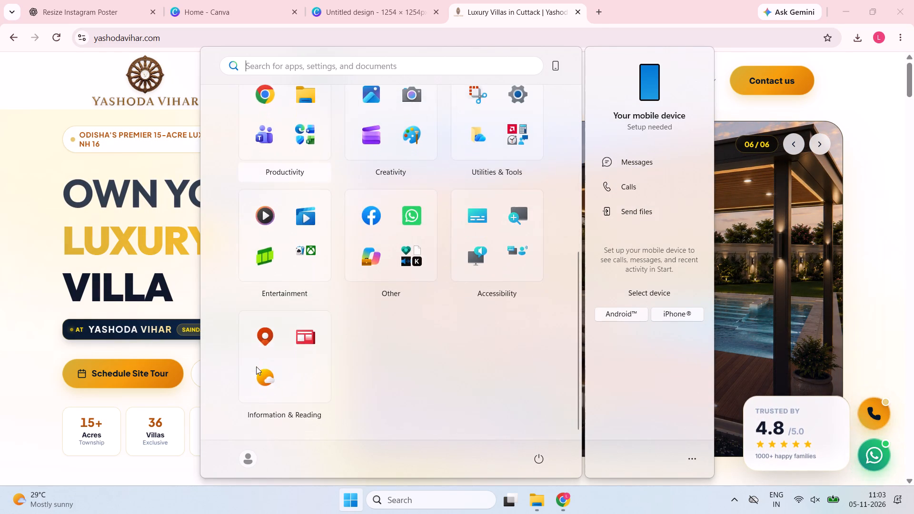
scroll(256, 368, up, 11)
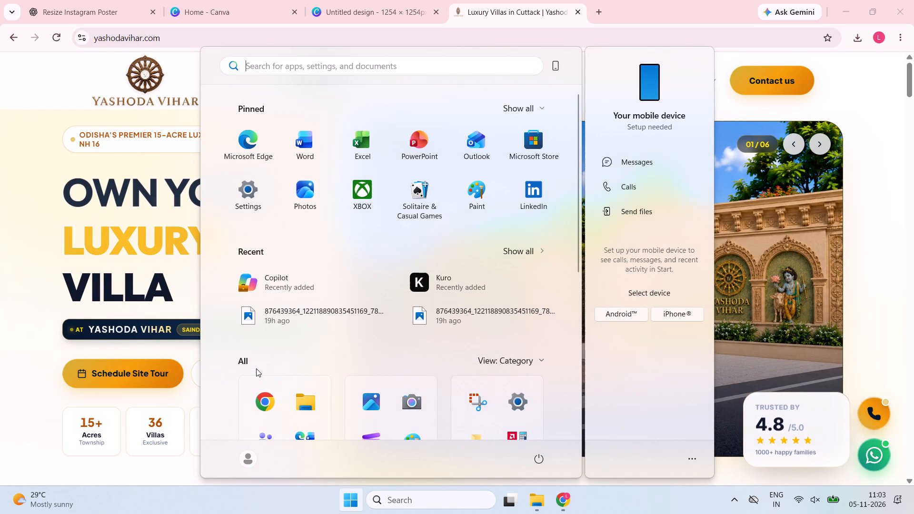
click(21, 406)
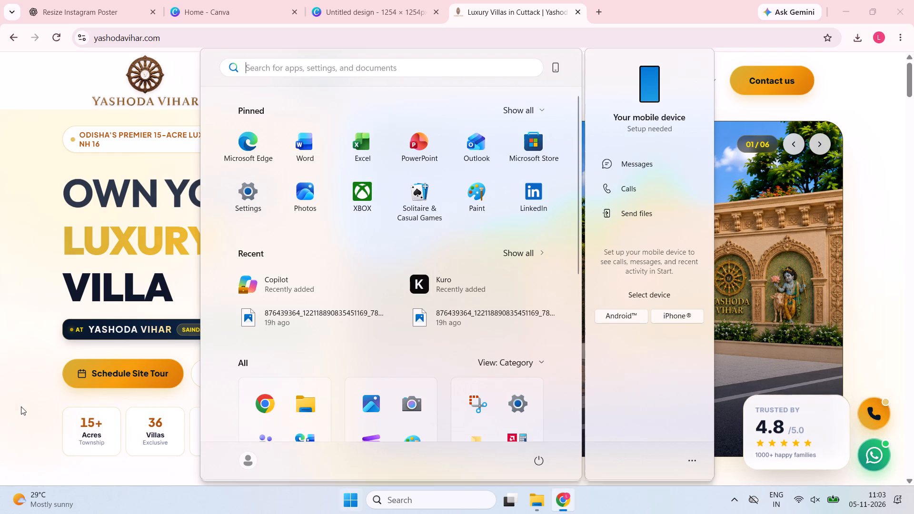
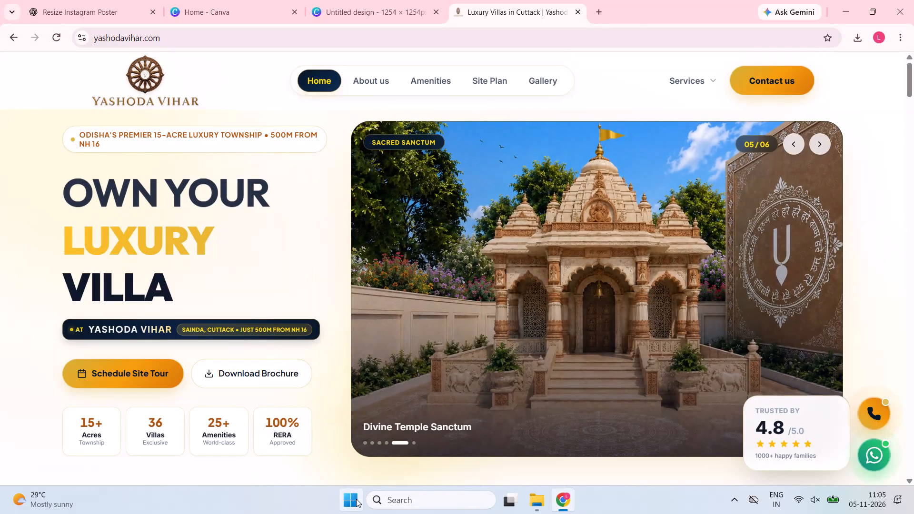
Browse the installed Windows apps to find the next one to open.
click(350, 513)
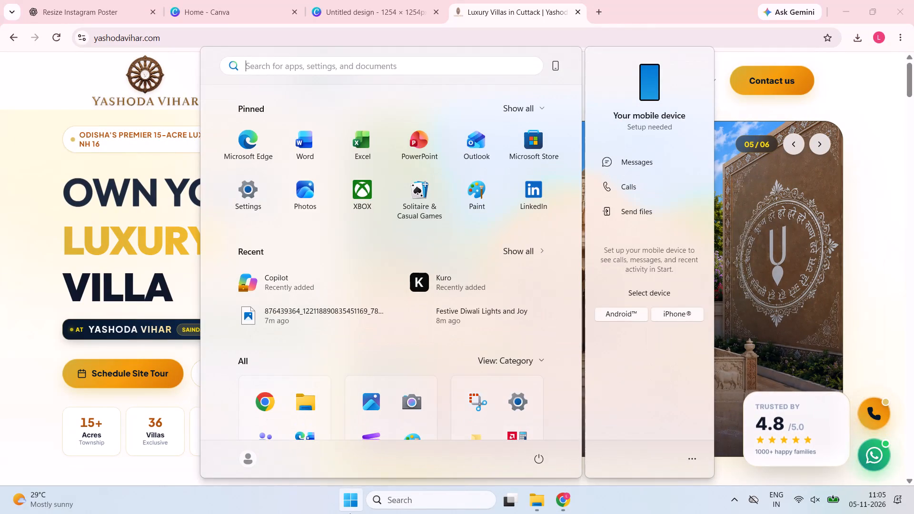
scroll(396, 359, down, 3)
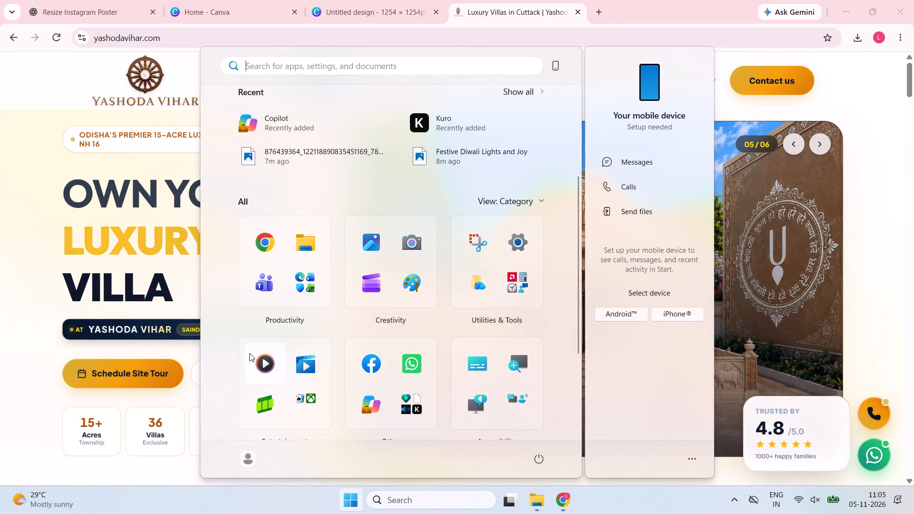
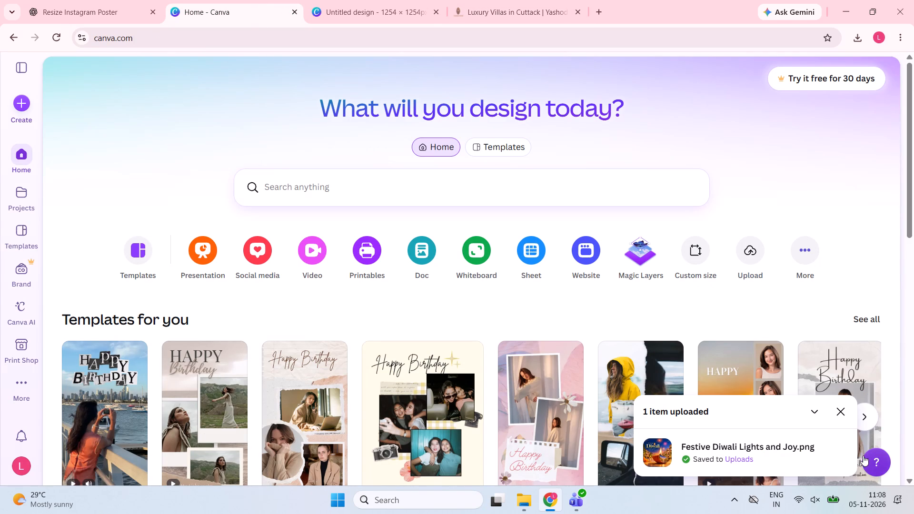
Return to the 1254px × 1254px Diwali poster design and open its sharing and download options.
click(840, 409)
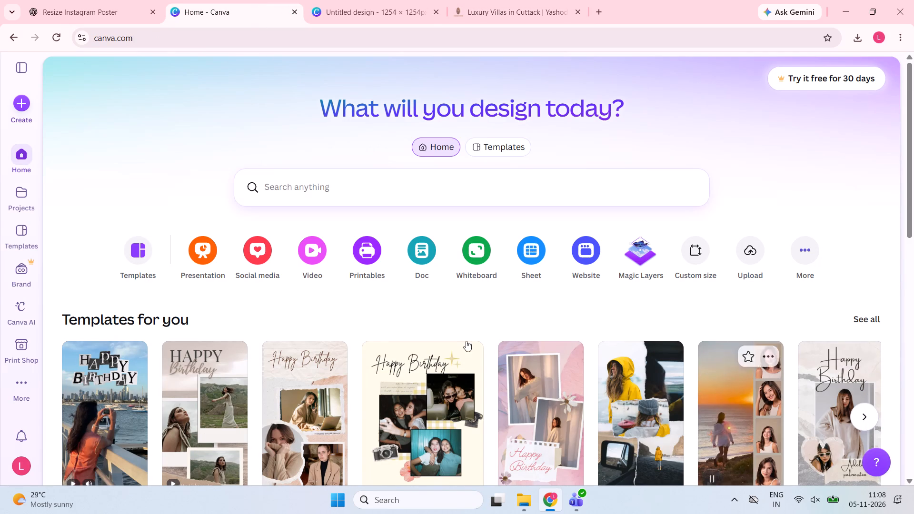
click(386, 13)
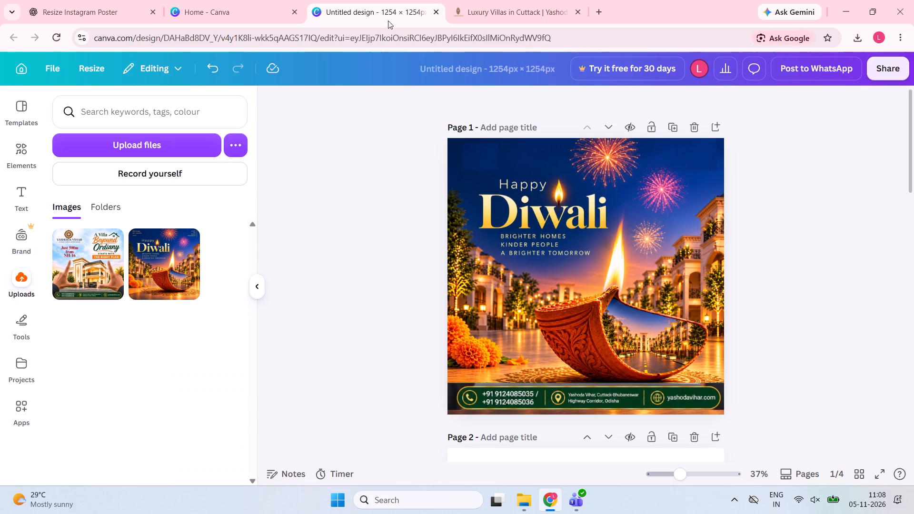
click(886, 59)
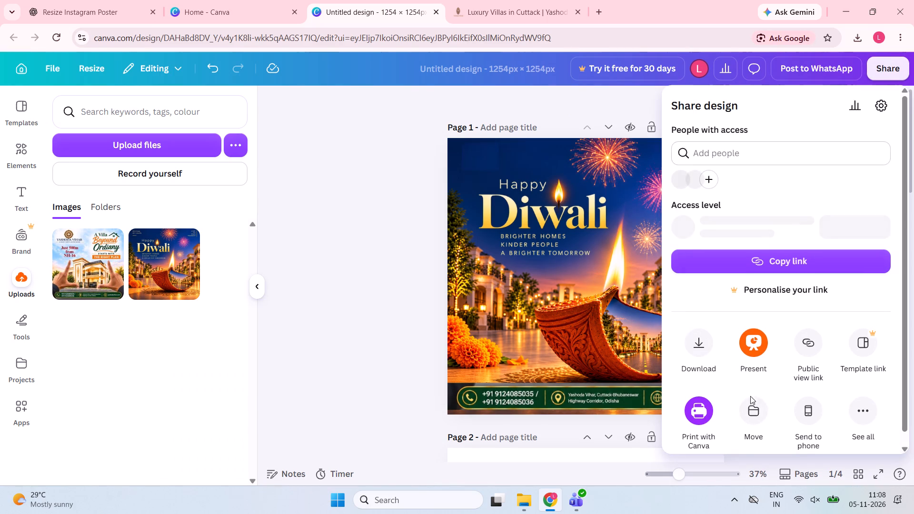
Download only page 1, the Diwali poster, as a high-quality PNG at 1,254 × 1,254 px.
click(701, 346)
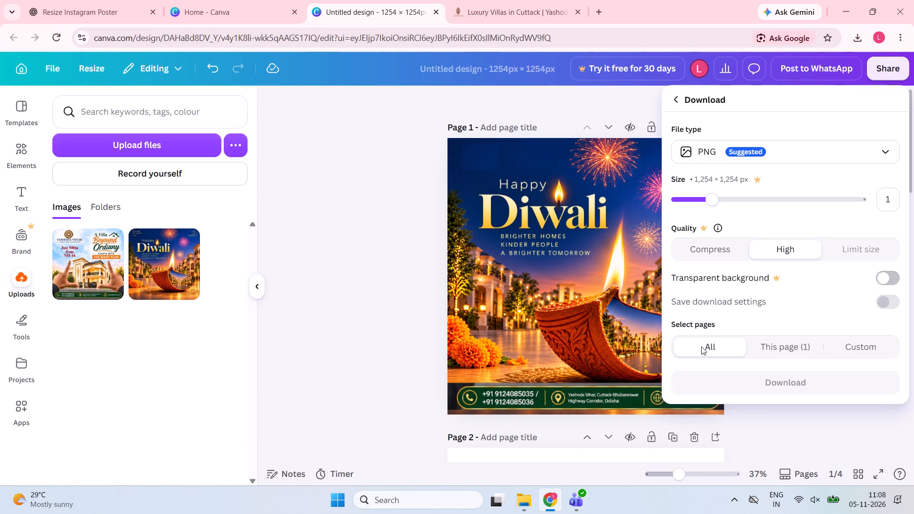
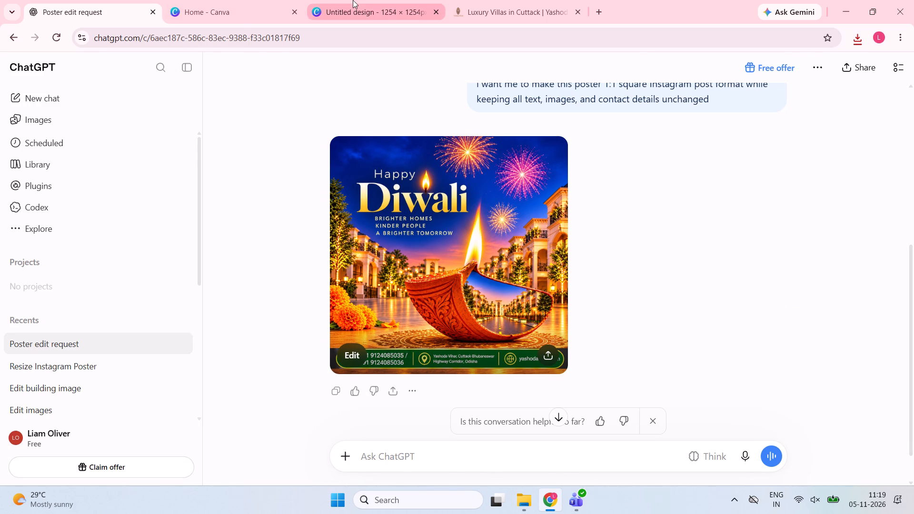
Find Facebook through a Google search in a new browser tab and open the Yashoda Vihar page from the shortcuts.
click(369, 3)
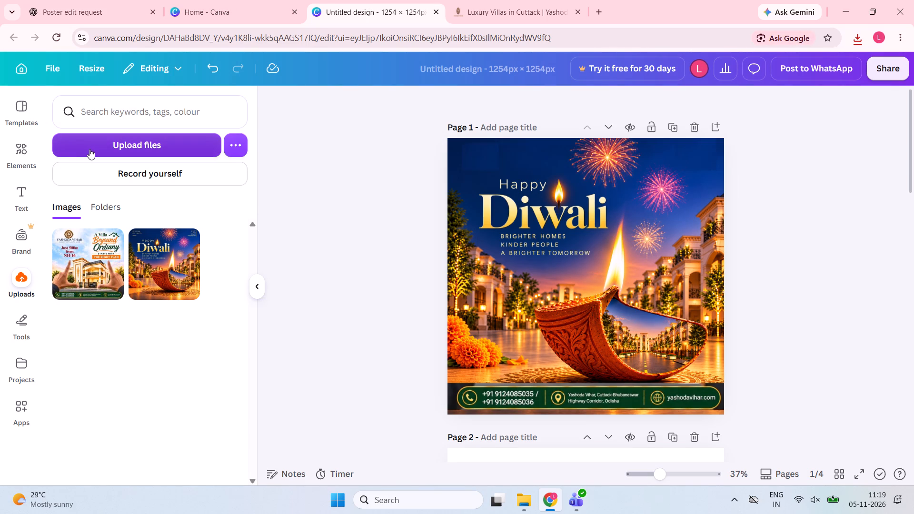
click(596, 11)
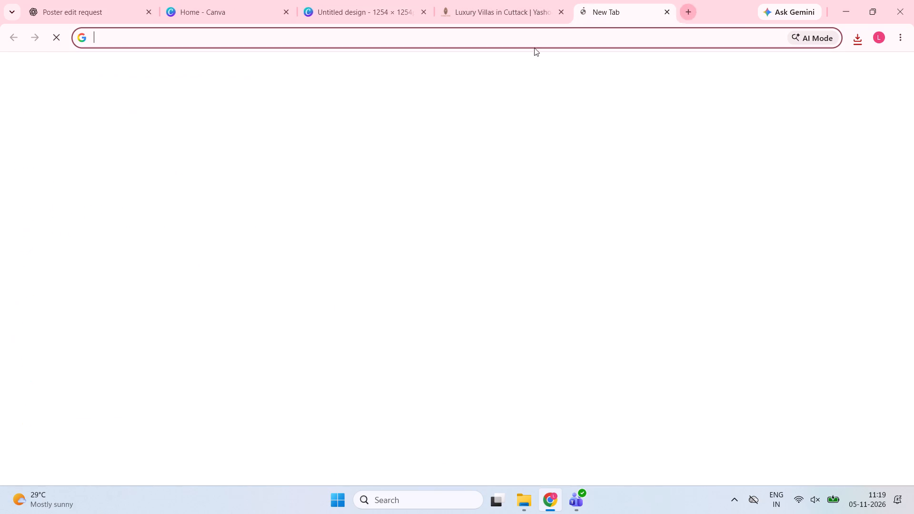
click(378, 216)
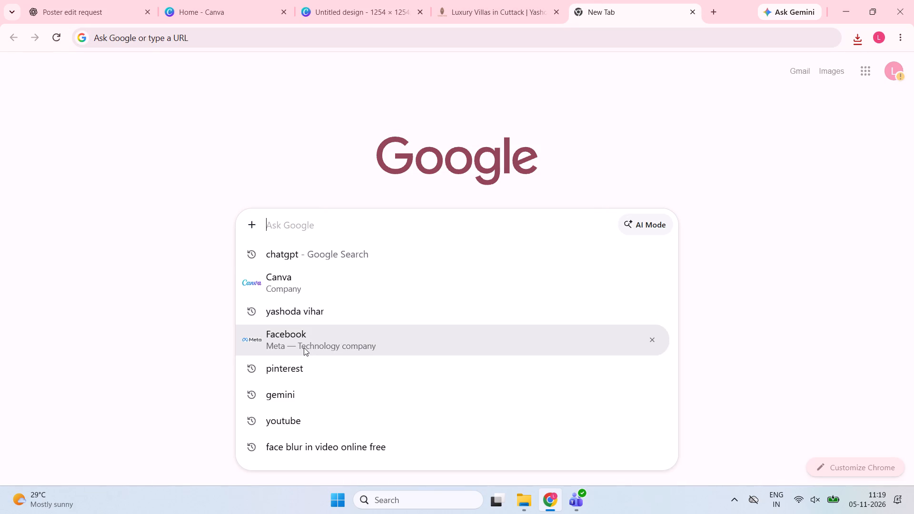
click(304, 347)
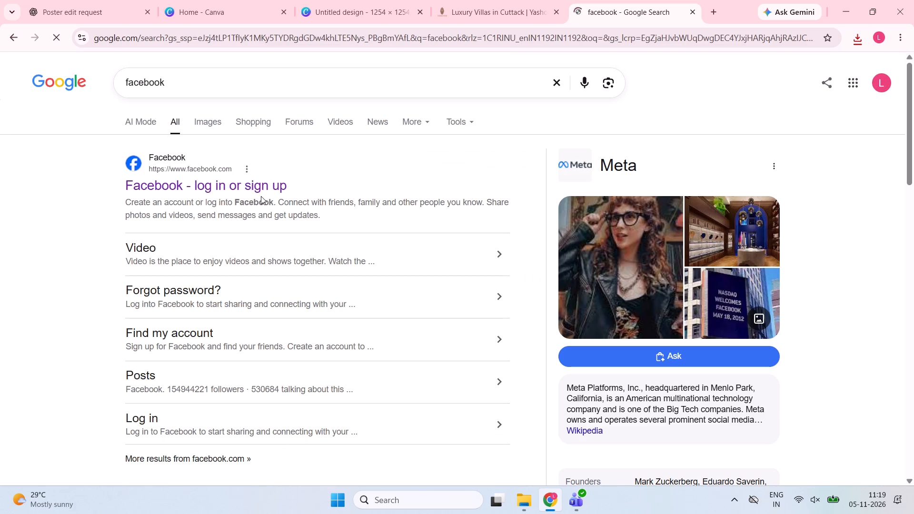
click(261, 185)
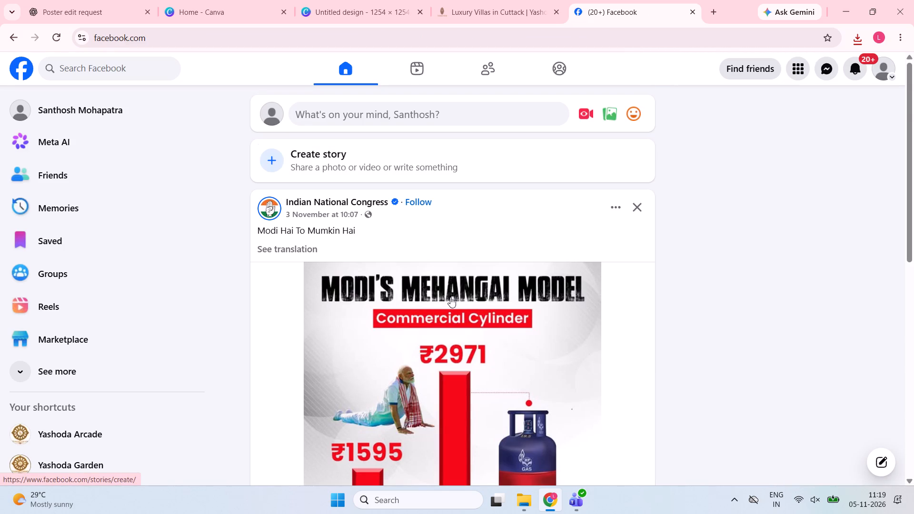
scroll(525, 326, down, 2)
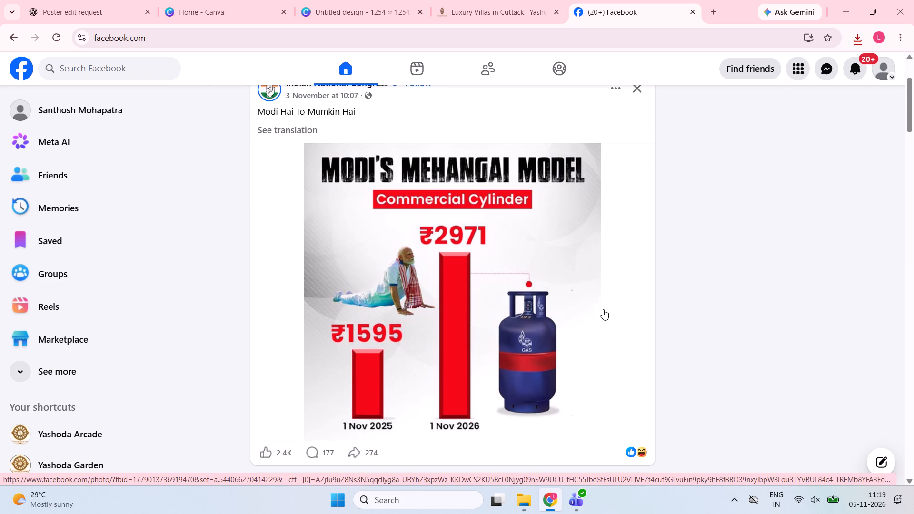
scroll(31, 348, down, 3)
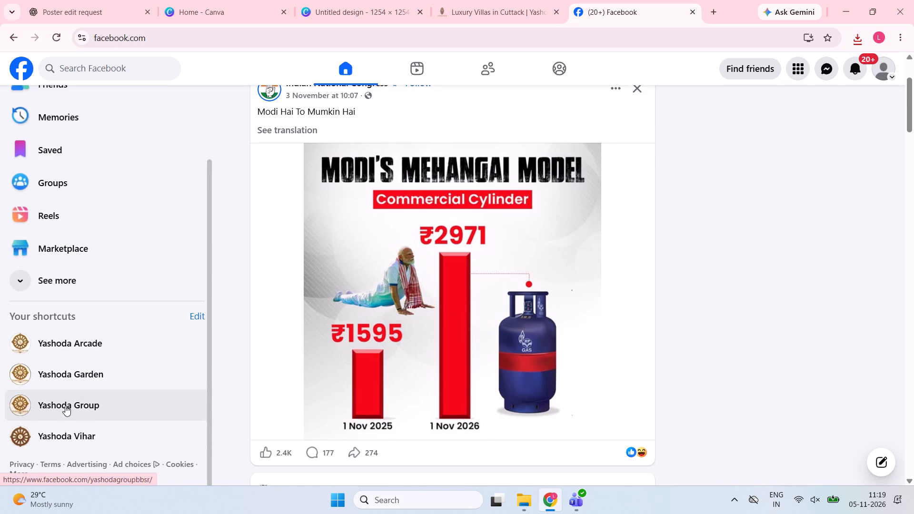
click(68, 438)
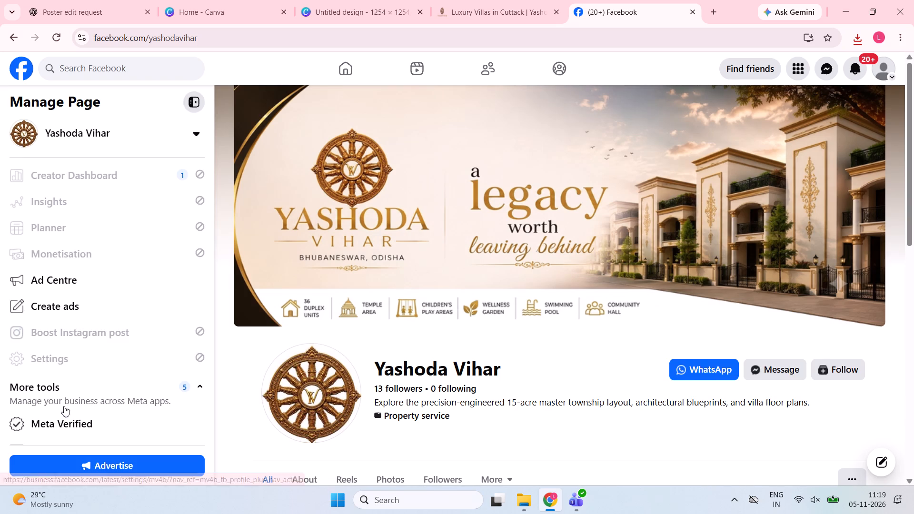
Save the Yashoda Vihar page's round profile logo to Downloads as a JPG named "y vihar logo".
scroll(282, 379, down, 2)
right_click(317, 281)
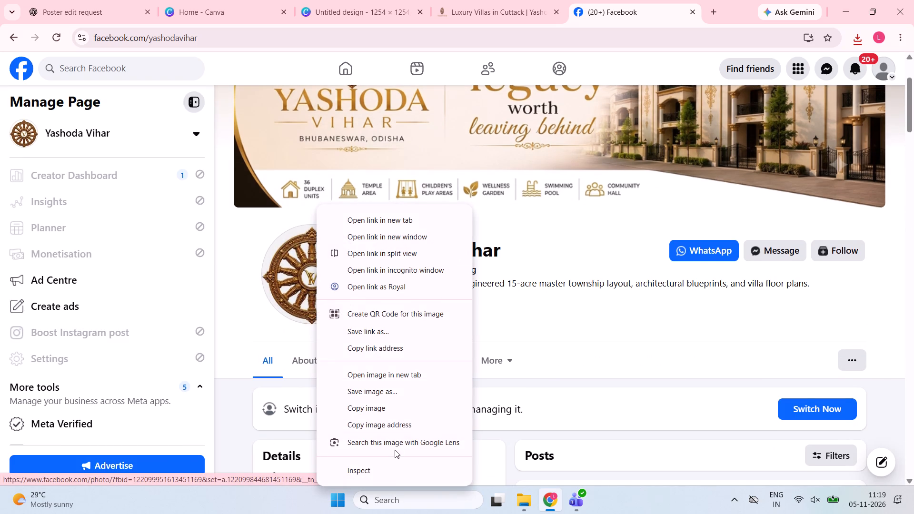
click(378, 393)
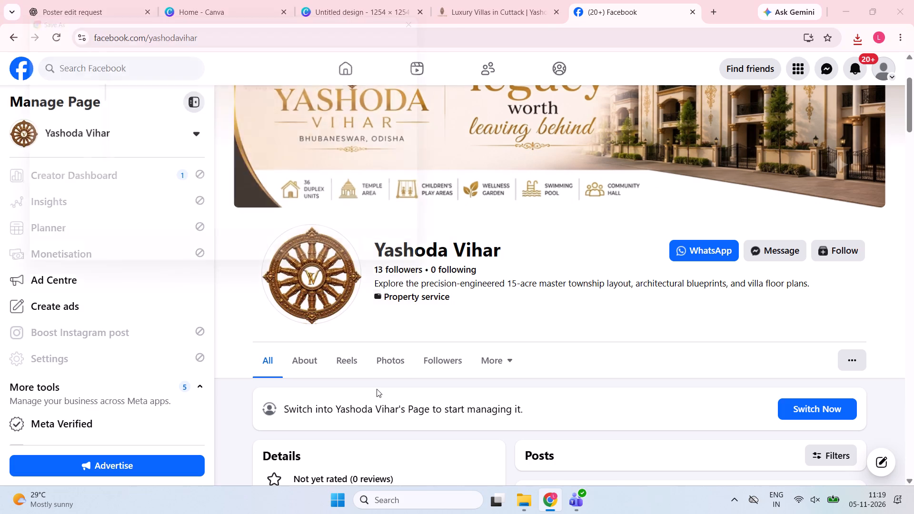
scroll(125, 98, down, 1)
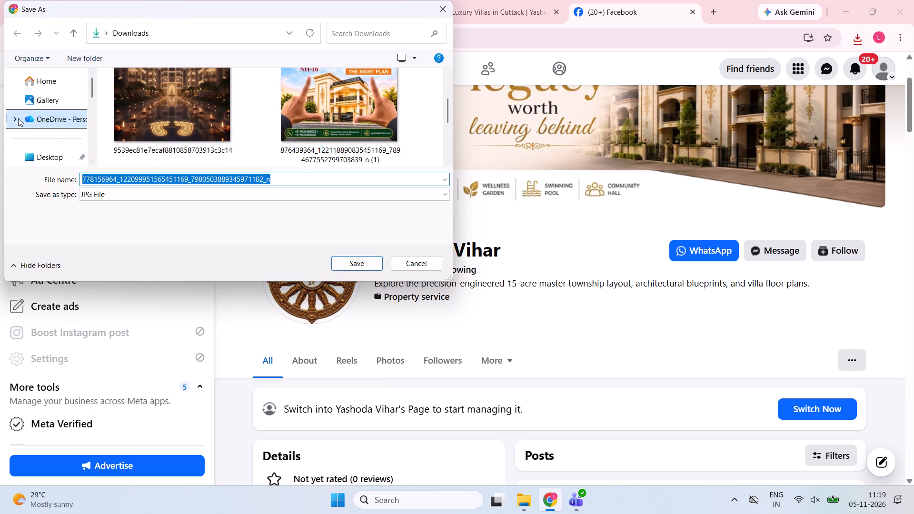
scroll(43, 125, down, 3)
scroll(48, 132, up, 7)
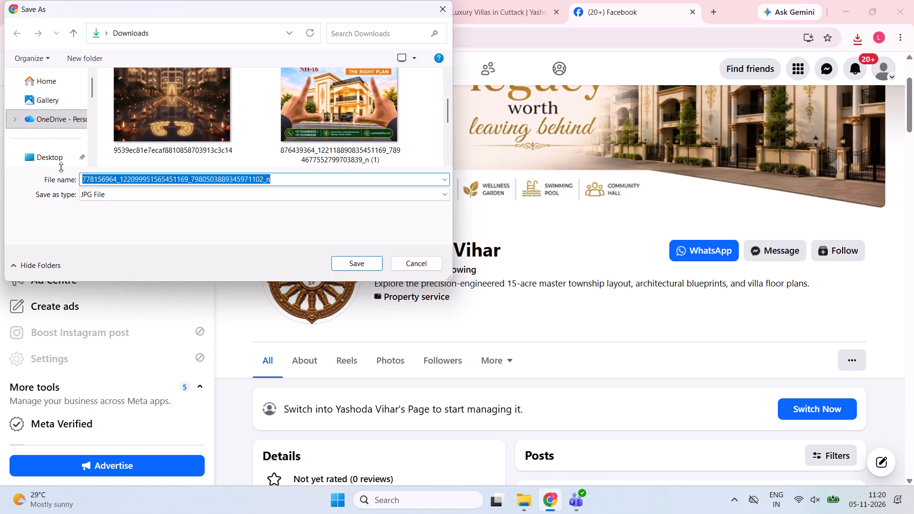
scroll(61, 106, down, 1)
click(57, 111)
scroll(287, 116, up, 4)
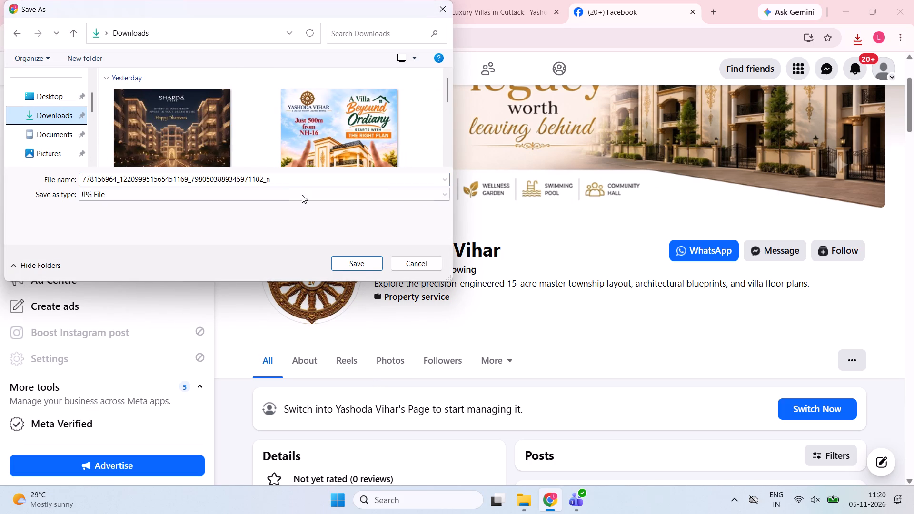
triple_click(147, 180)
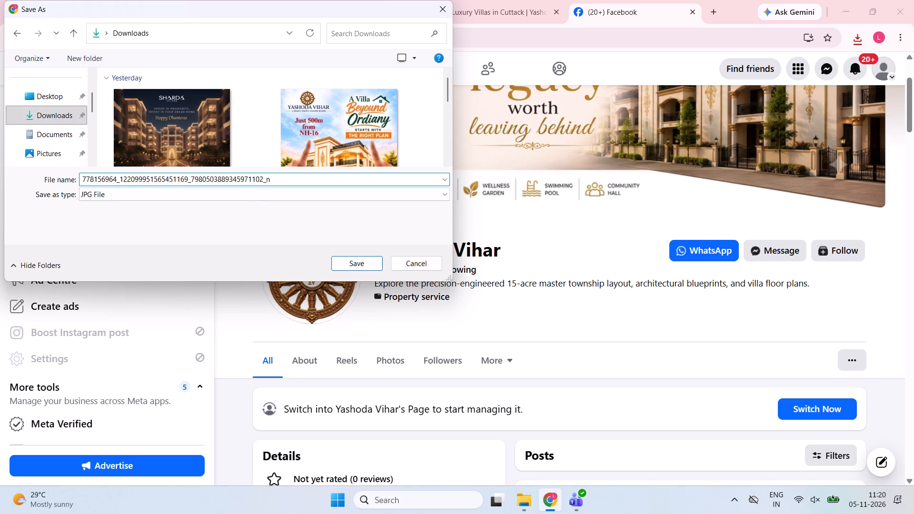
triple_click(152, 177)
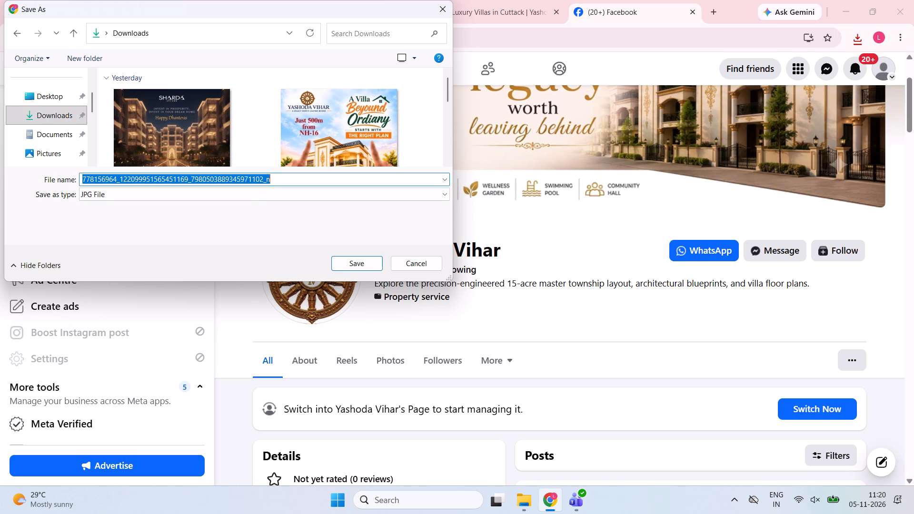
triple_click(152, 177)
key(BackSpace)
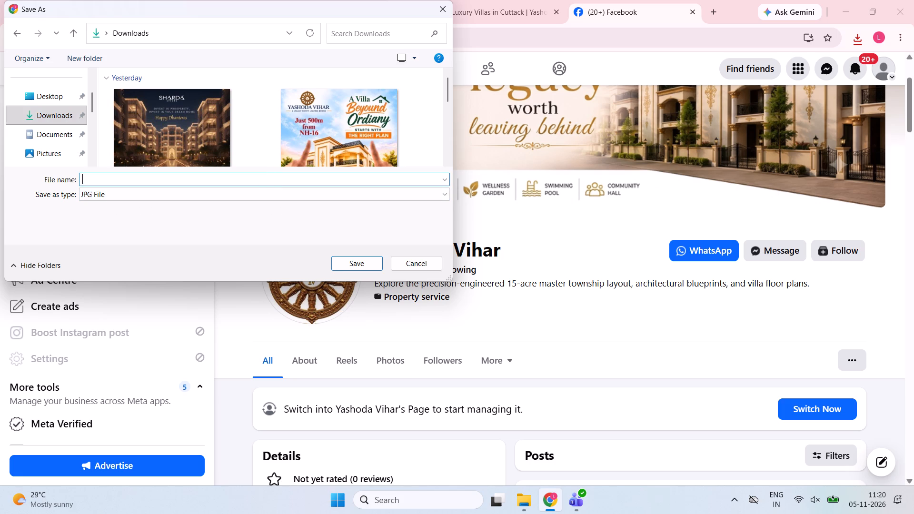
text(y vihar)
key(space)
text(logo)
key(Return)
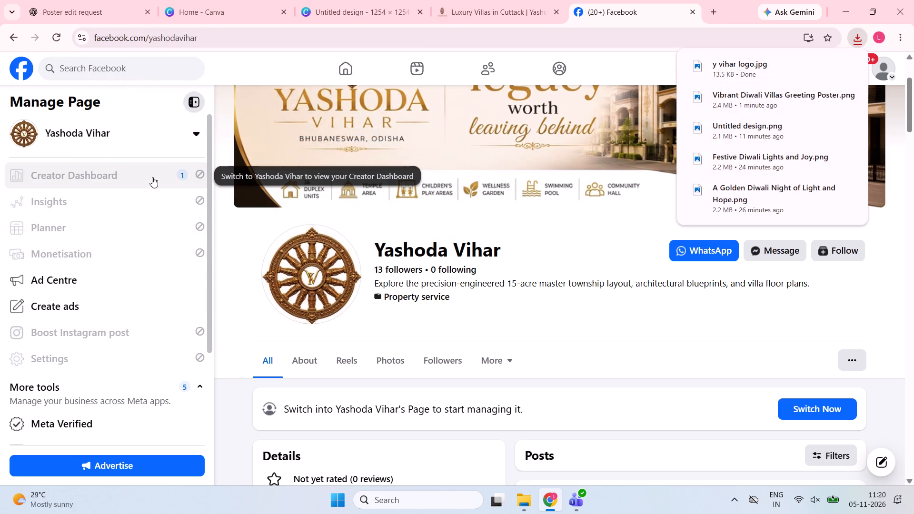
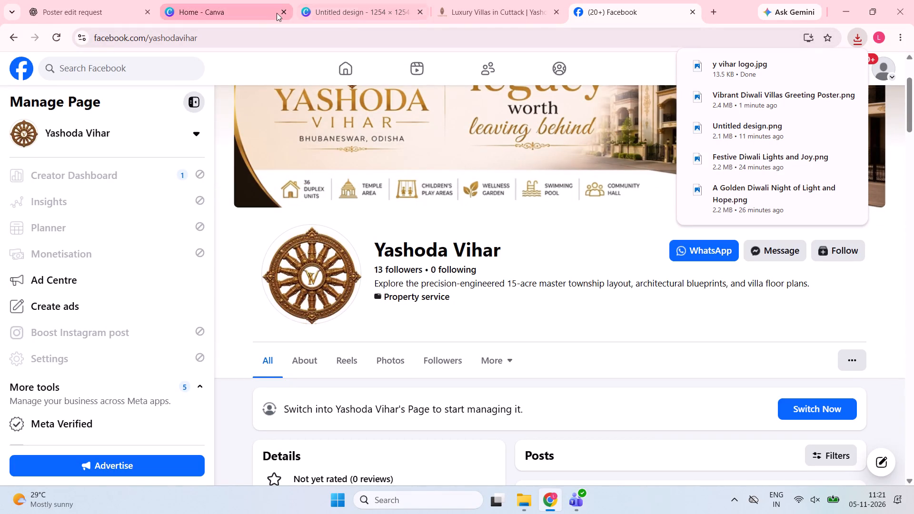
Return to the 1254px × 1254px Diwali poster design and delete pages 2, 3 and 4, keeping only the first page.
click(63, 0)
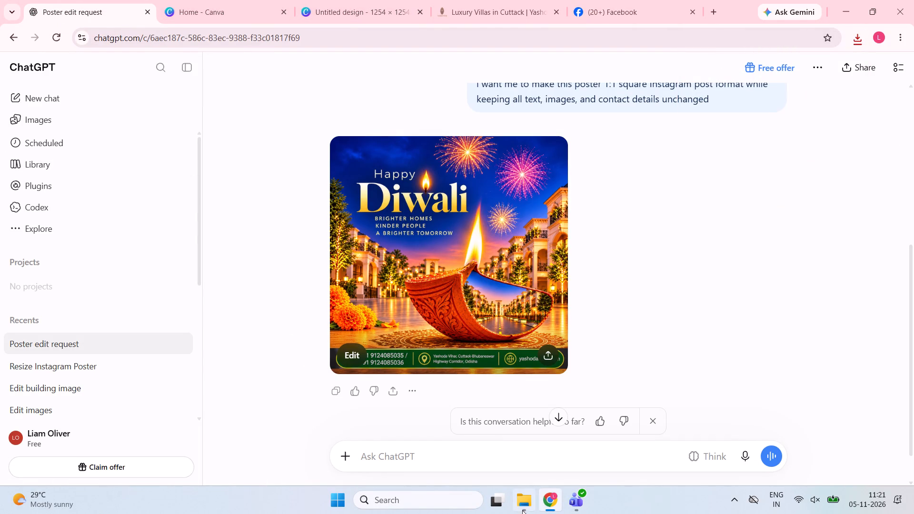
click(377, 3)
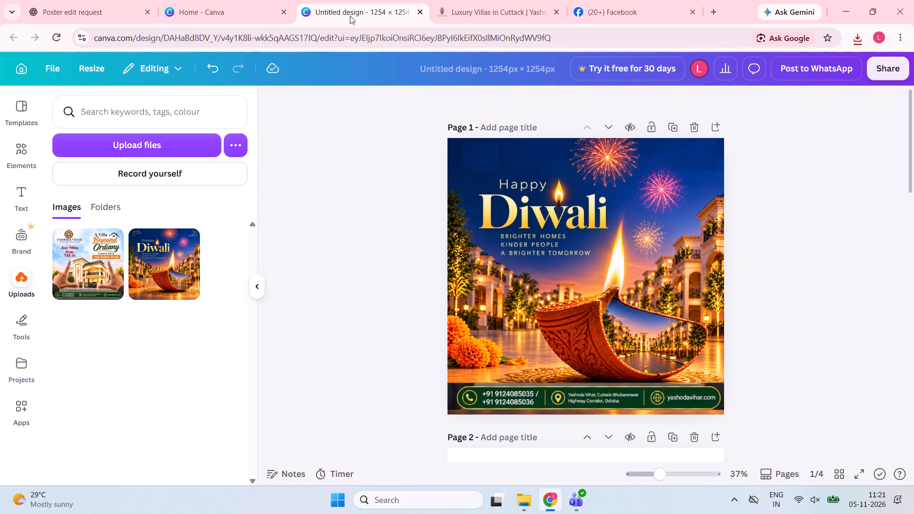
scroll(438, 366, down, 10)
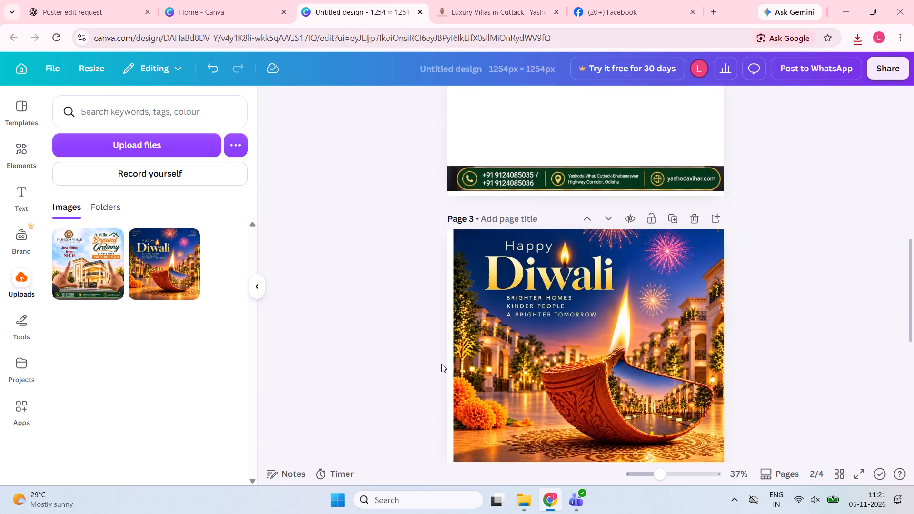
scroll(441, 364, down, 8)
scroll(441, 362, up, 11)
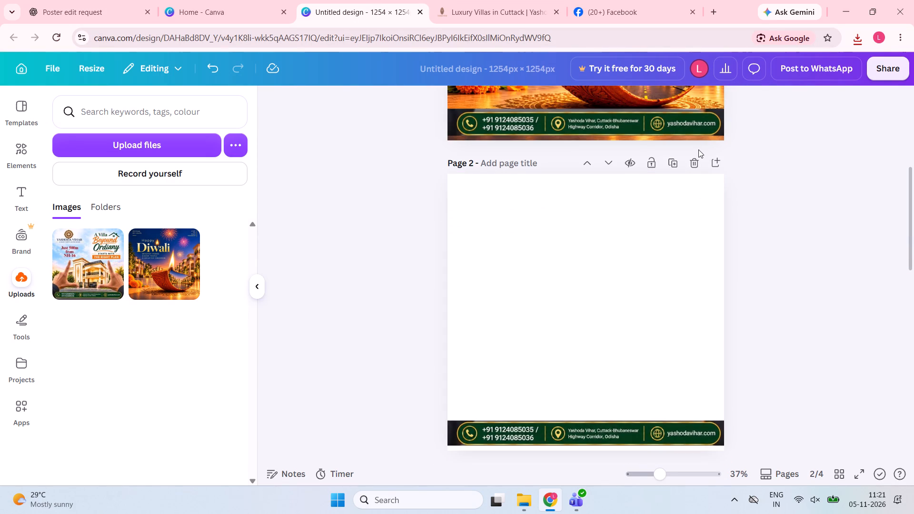
click(694, 160)
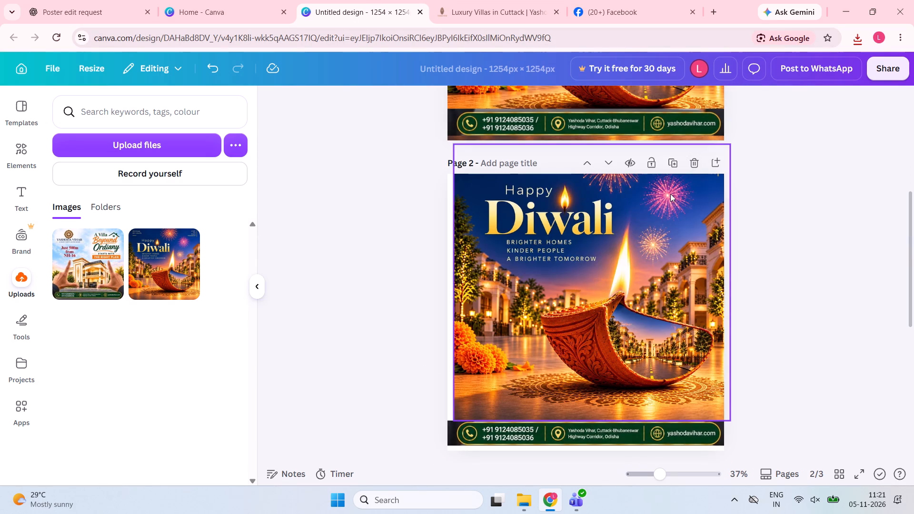
click(692, 161)
scroll(658, 249, down, 8)
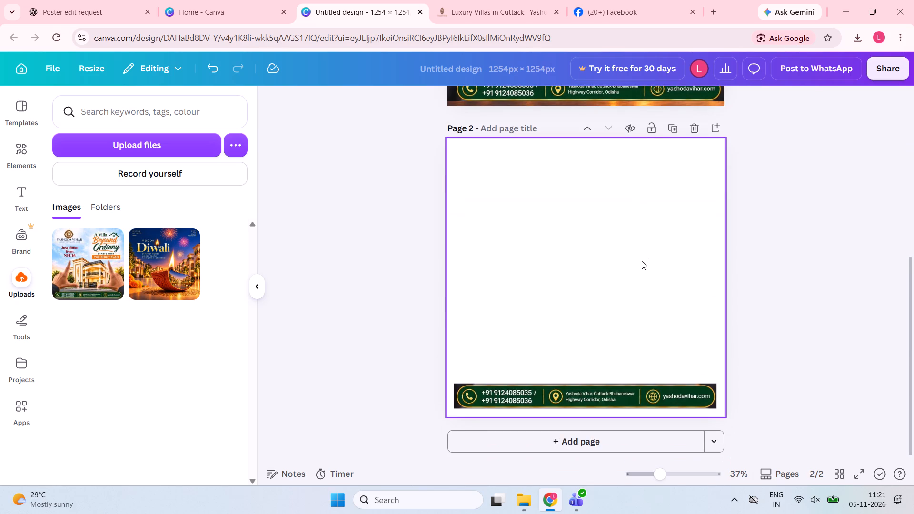
click(695, 123)
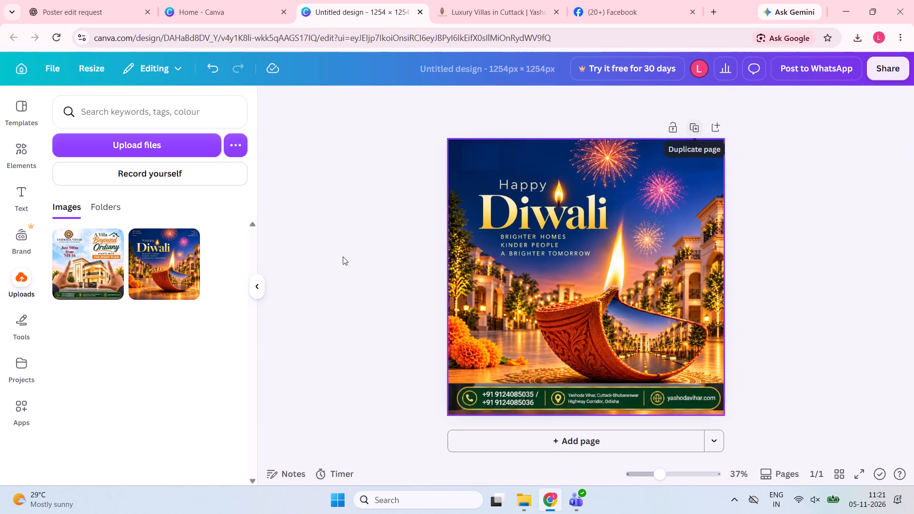
Start uploading an image file to the poster design's uploads.
click(182, 148)
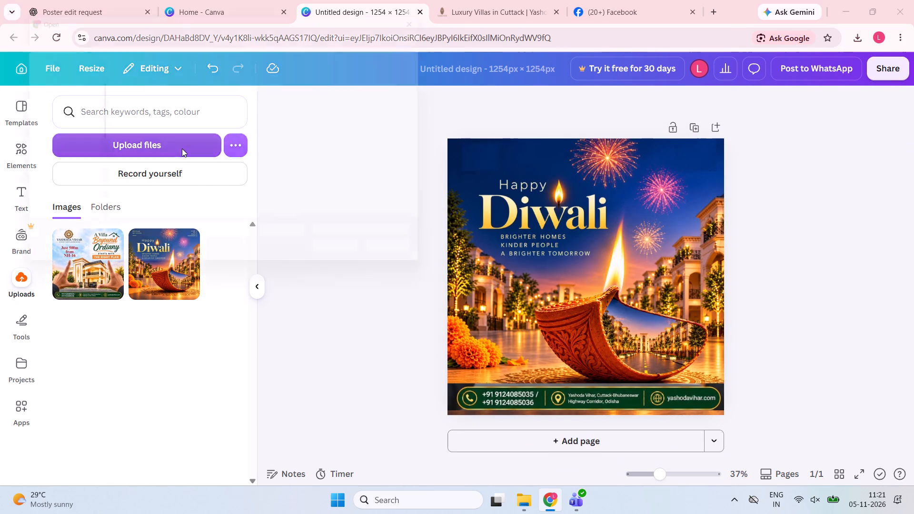
Upload the Vibrant Diwali Villas Greeting Poster image from Downloads to the design's uploads.
scroll(170, 149, down, 2)
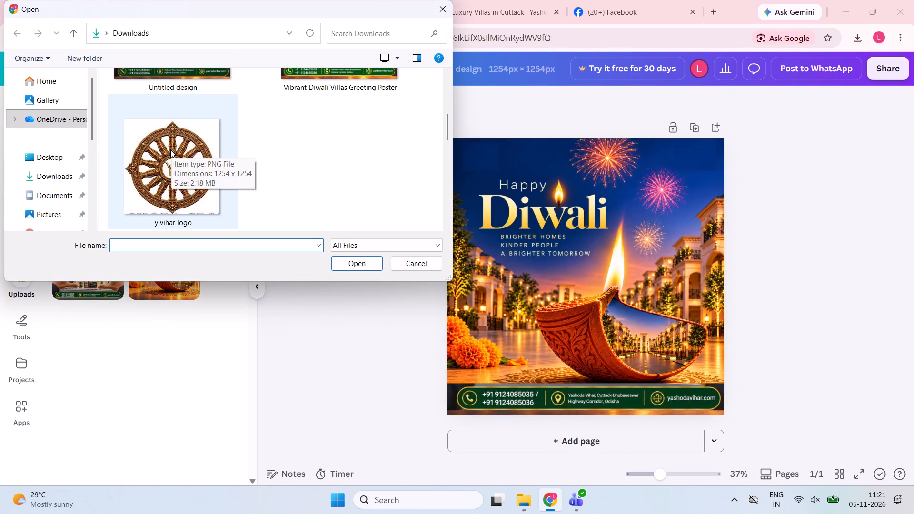
scroll(163, 160, down, 3)
scroll(162, 168, up, 7)
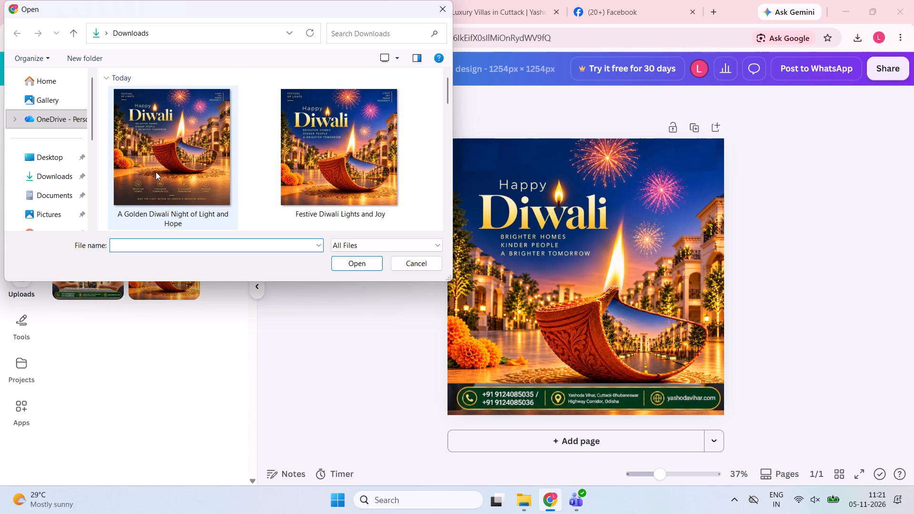
scroll(156, 162, down, 1)
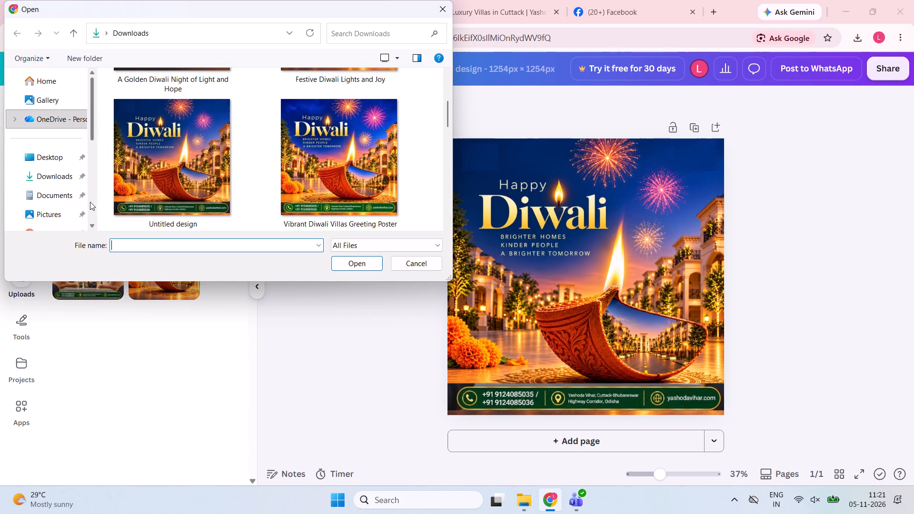
click(345, 177)
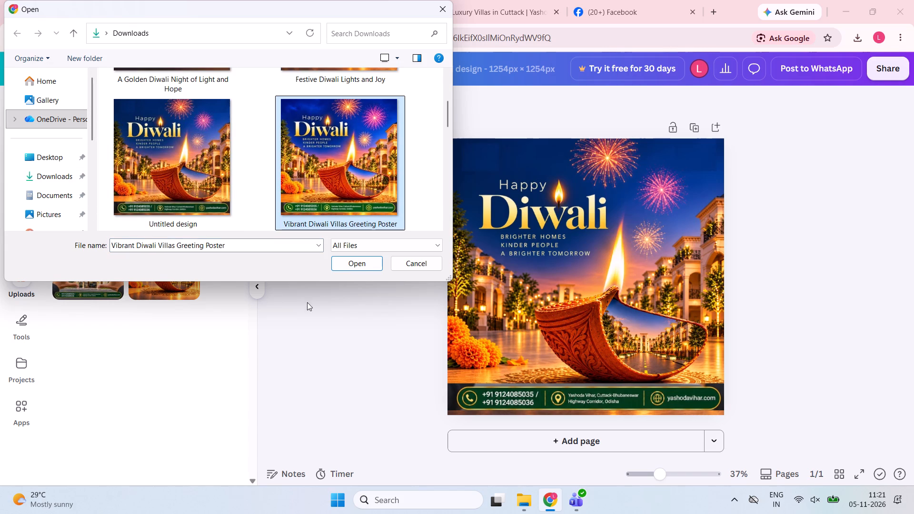
click(358, 263)
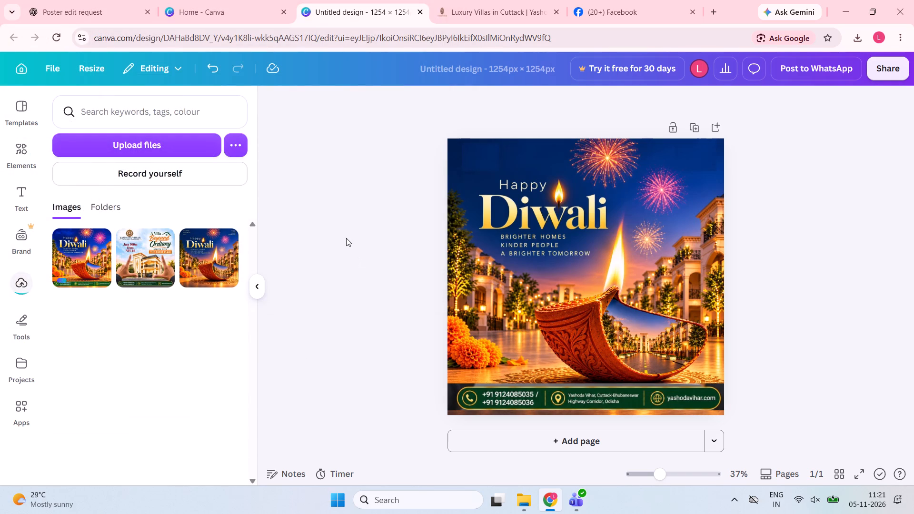
Upload the y vihar logo image from Downloads to the design's uploads.
click(136, 143)
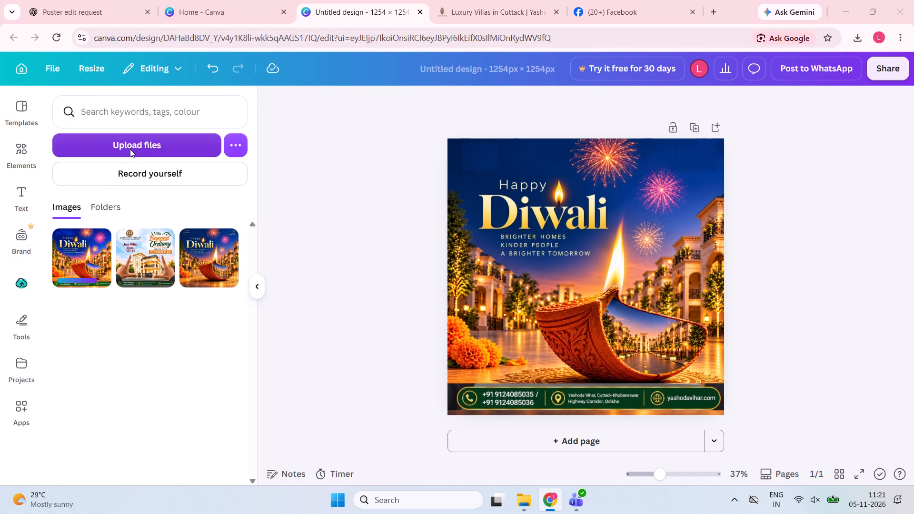
scroll(266, 128, down, 1)
scroll(182, 144, down, 2)
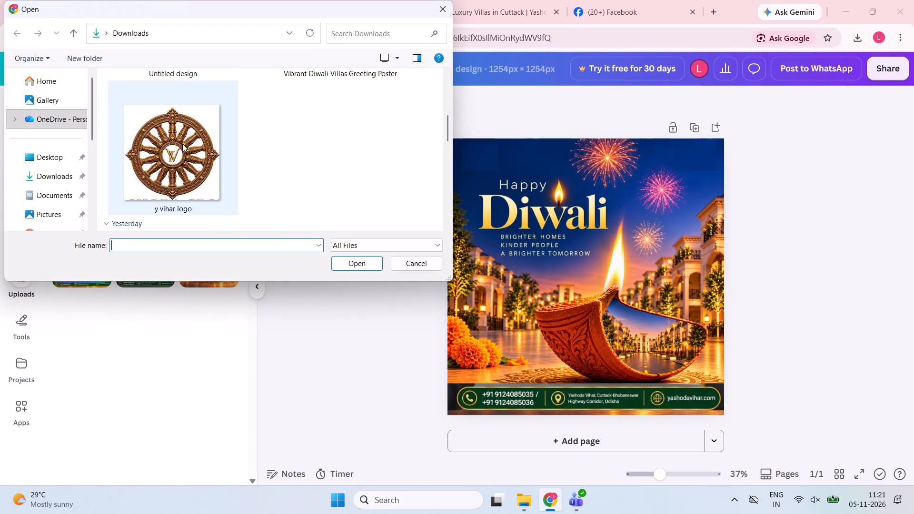
click(182, 144)
click(364, 265)
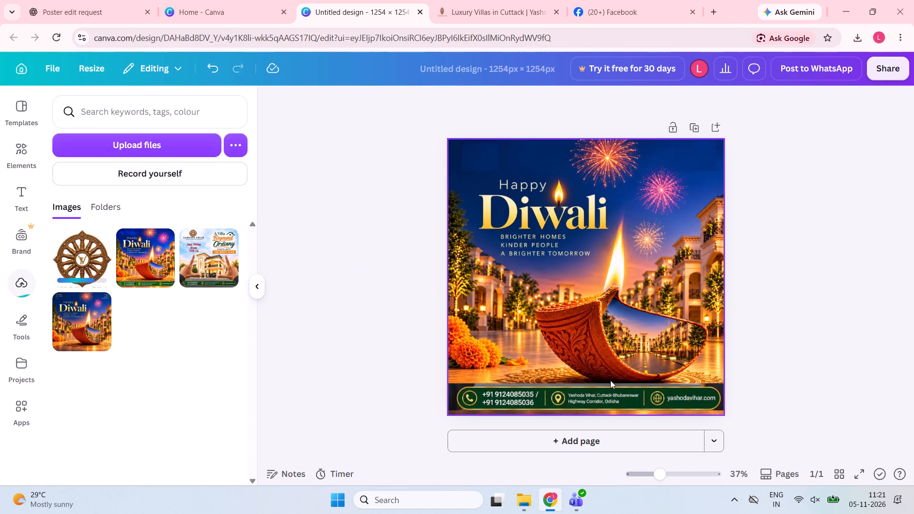
Add a second page and place the uploaded Vibrant Diwali Villas poster on it, scaled to fill the page.
scroll(572, 347, down, 2)
click(580, 444)
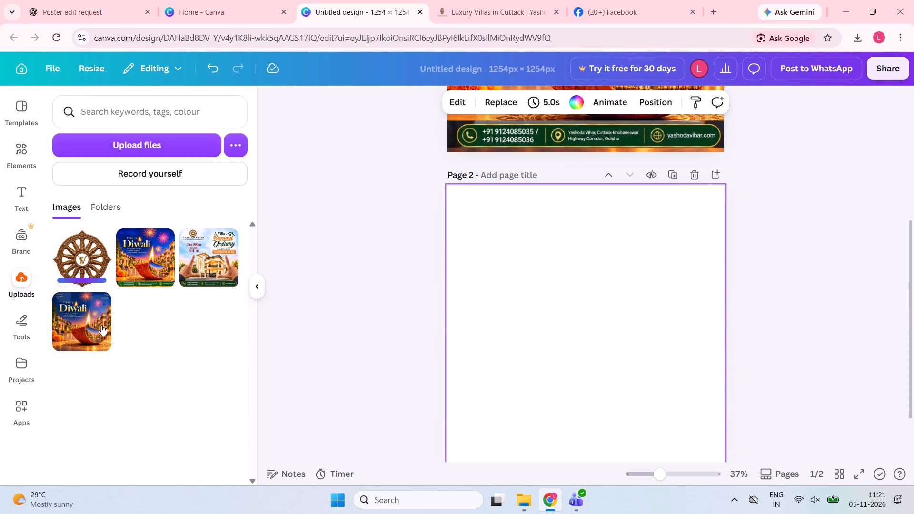
click(136, 257)
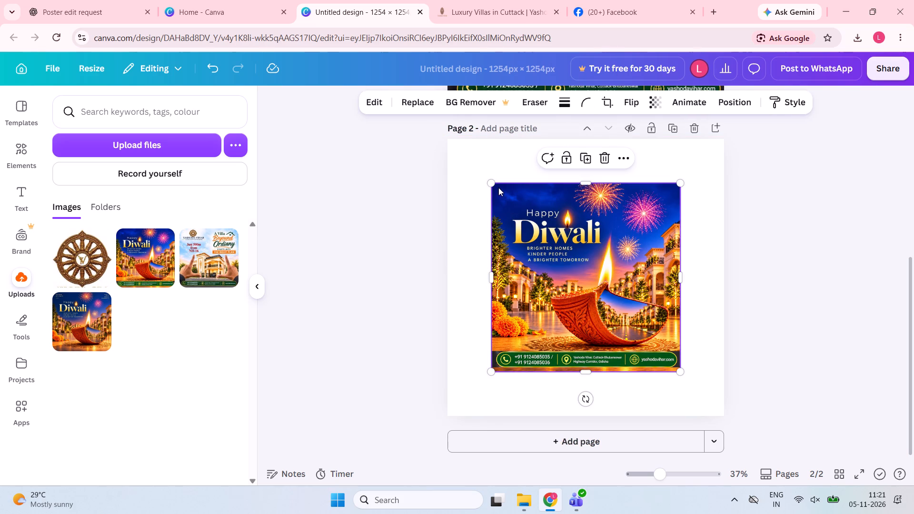
drag(491, 185, 448, 140)
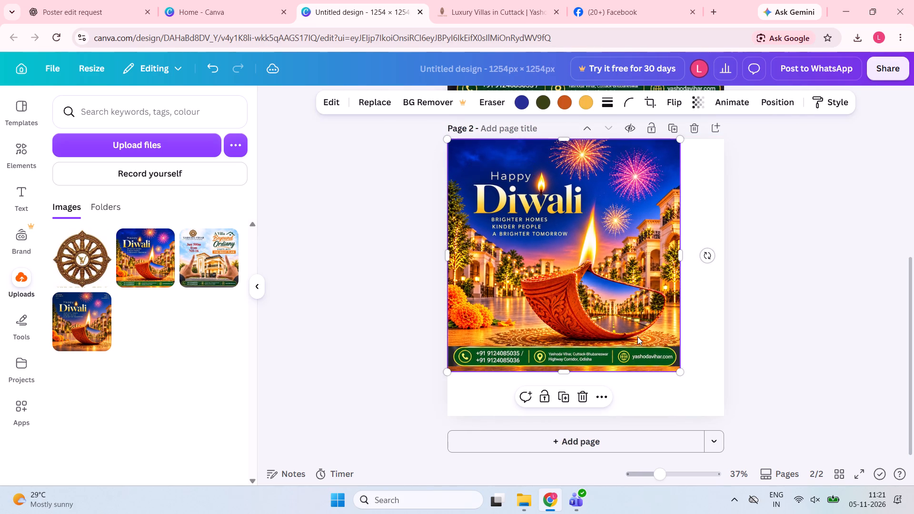
drag(681, 373, 717, 419)
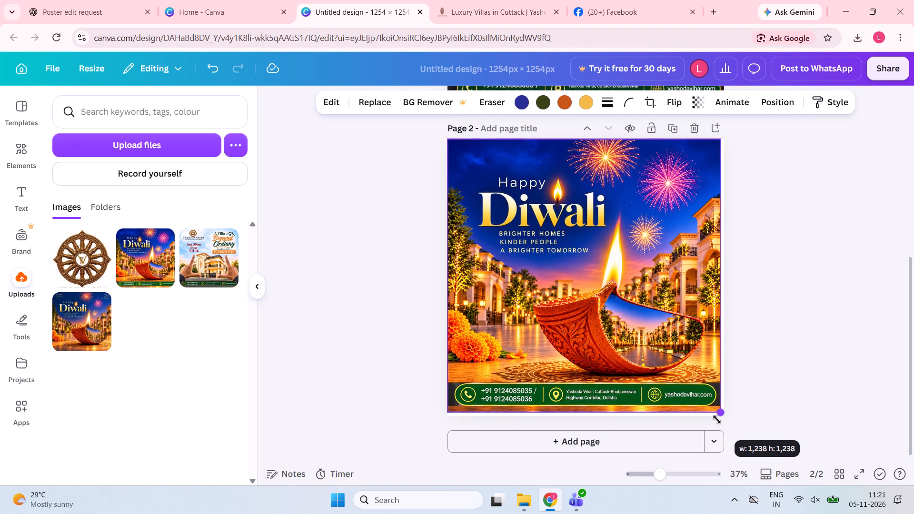
drag(717, 419, 720, 420)
click(828, 344)
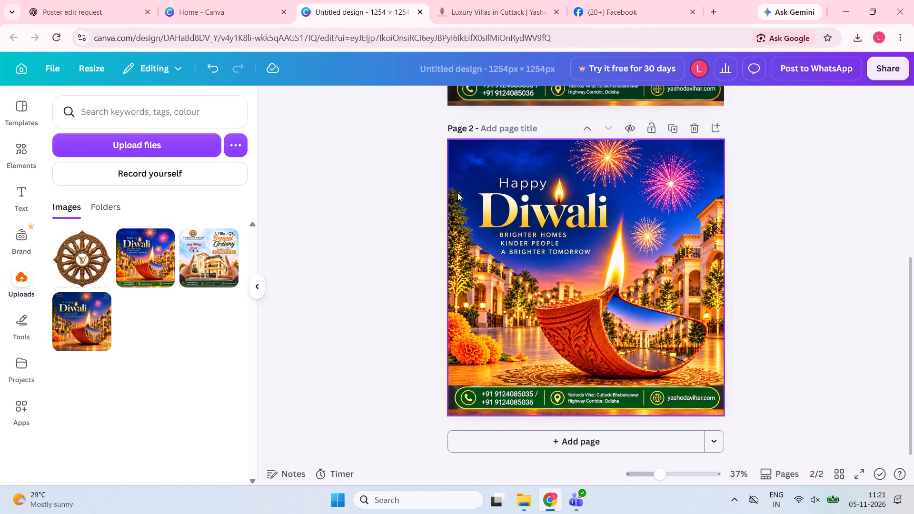
Adjust the page 2 poster's size to about 1,254 × 1,283 px, extending slightly beyond the page's top edge.
click(448, 143)
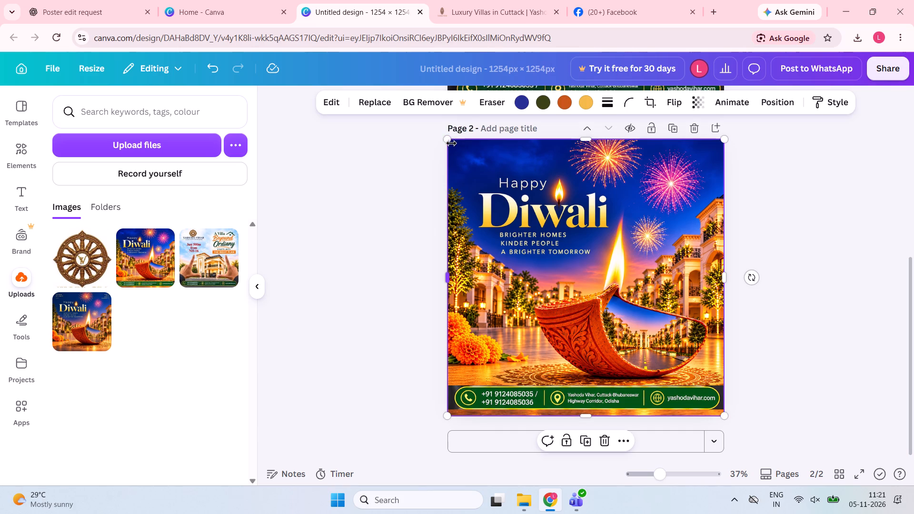
drag(447, 139, 454, 146)
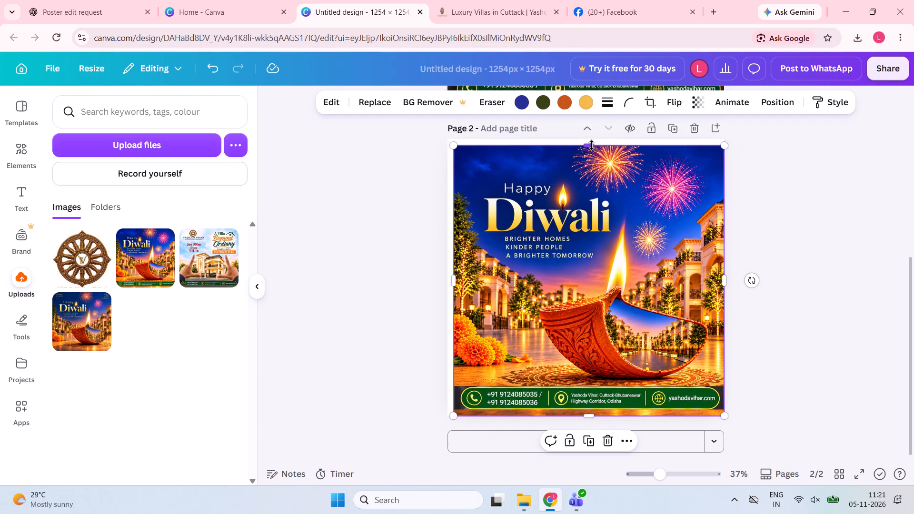
drag(592, 145, 590, 140)
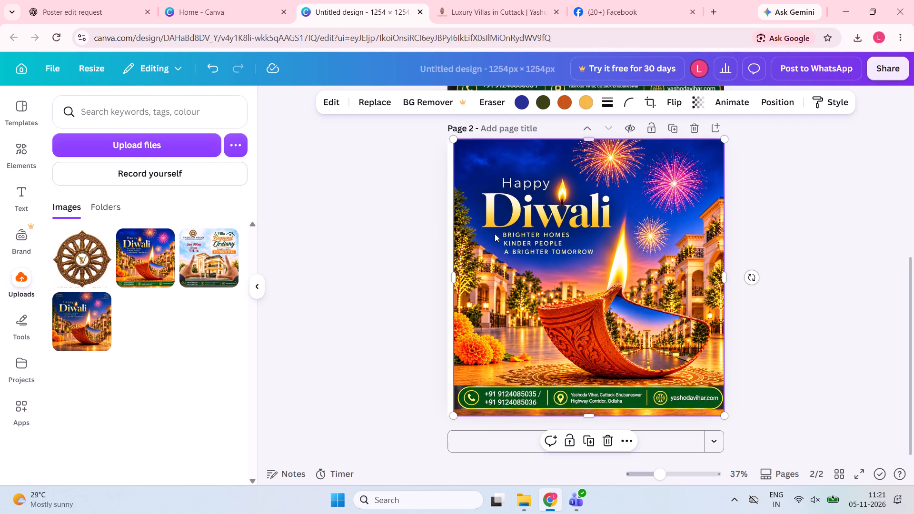
drag(454, 140, 441, 136)
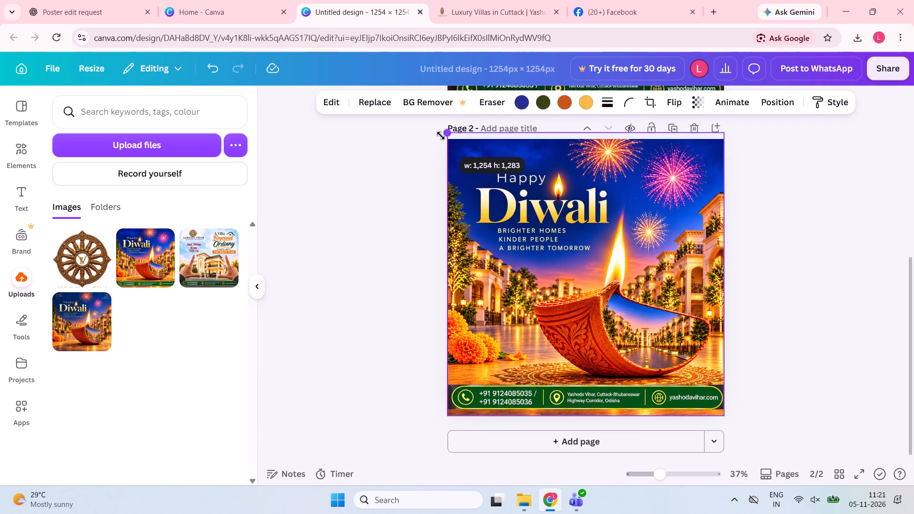
drag(441, 136, 437, 143)
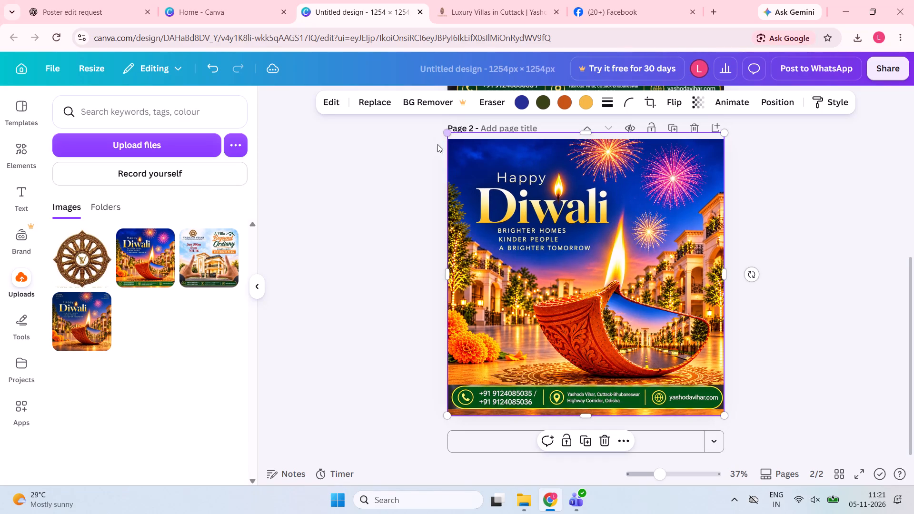
click(792, 252)
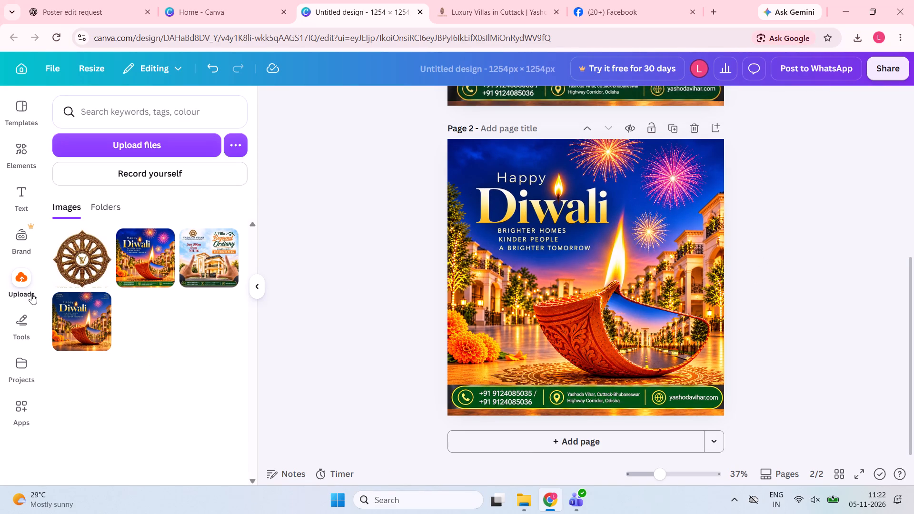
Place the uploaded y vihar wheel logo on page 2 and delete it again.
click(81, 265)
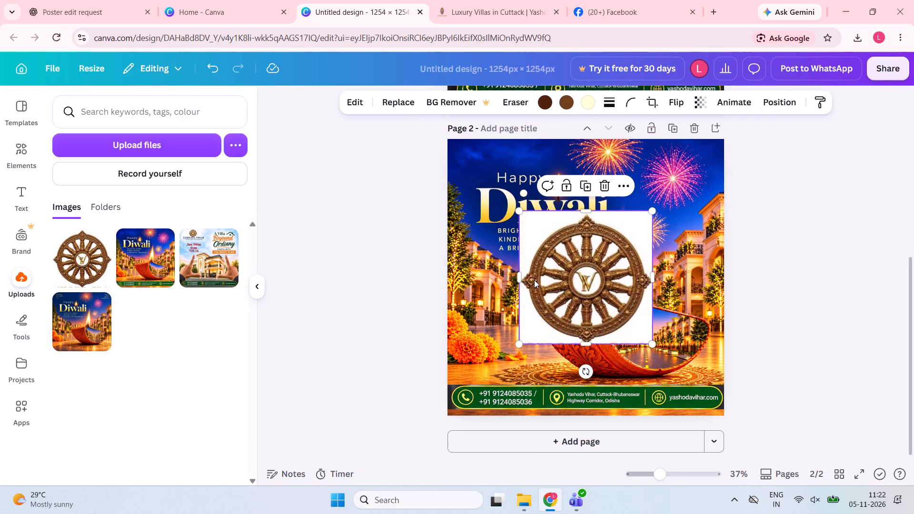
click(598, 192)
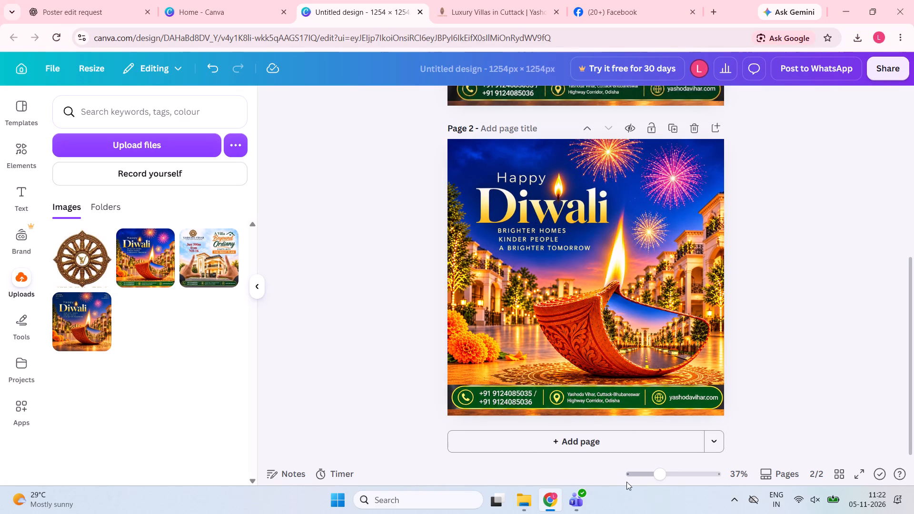
Search Google for "remove bg" in a new browser tab, open the remove.bg website and dismiss its cookie notice.
click(712, 12)
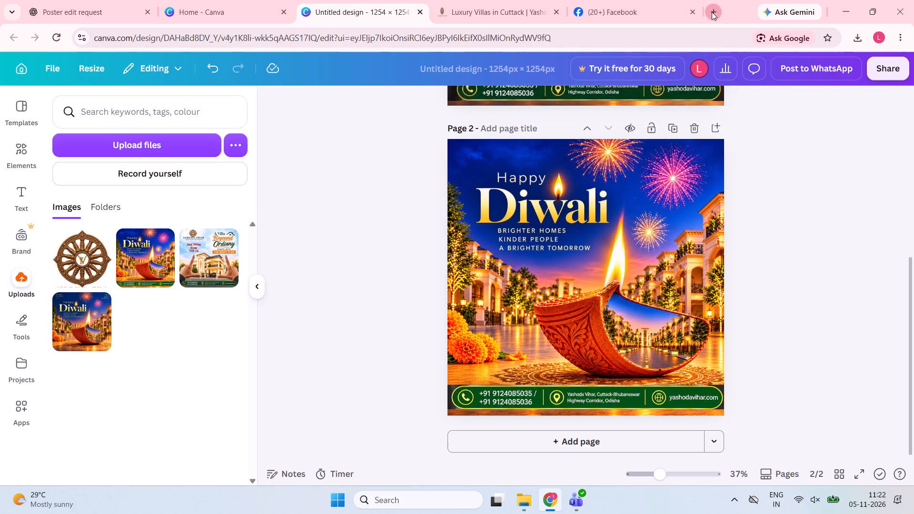
click(387, 219)
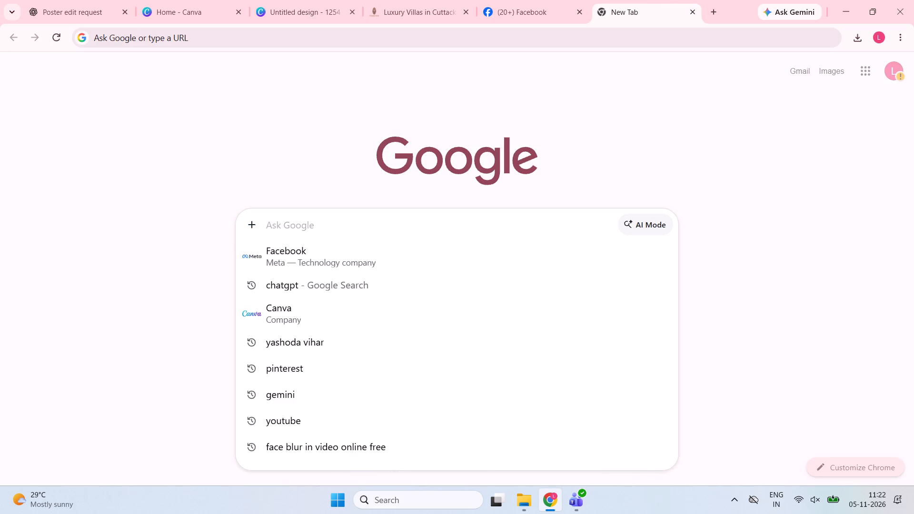
text(re)
text(move)
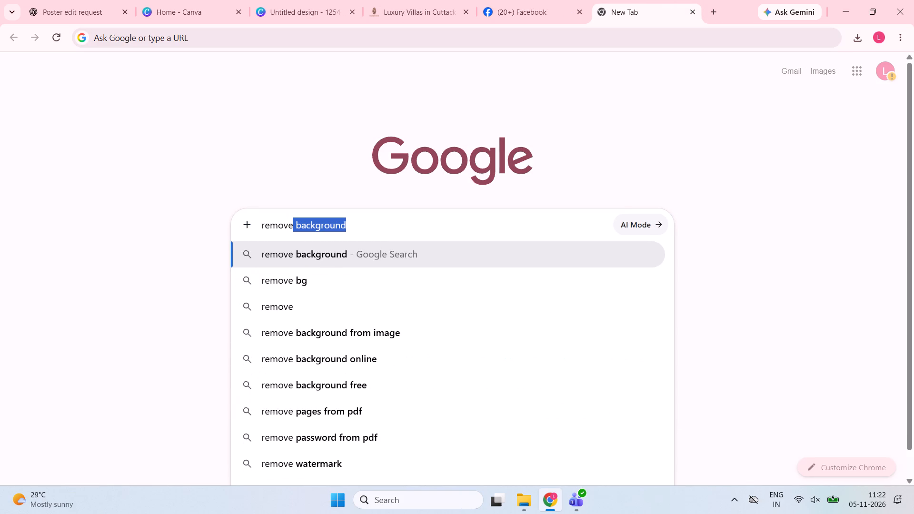
click(307, 278)
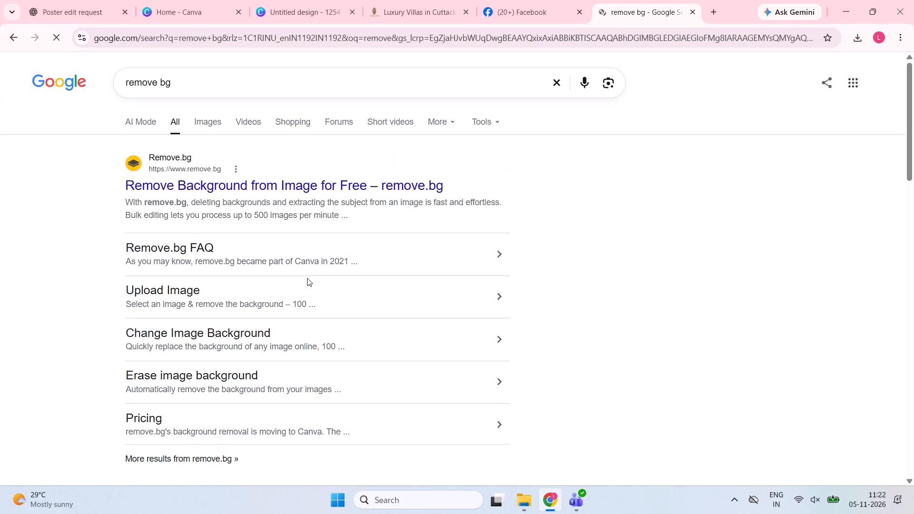
click(278, 188)
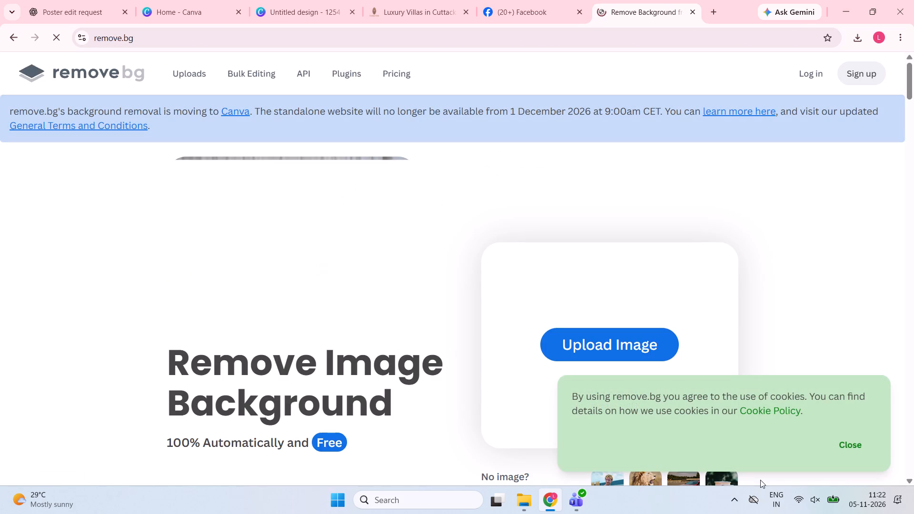
click(852, 450)
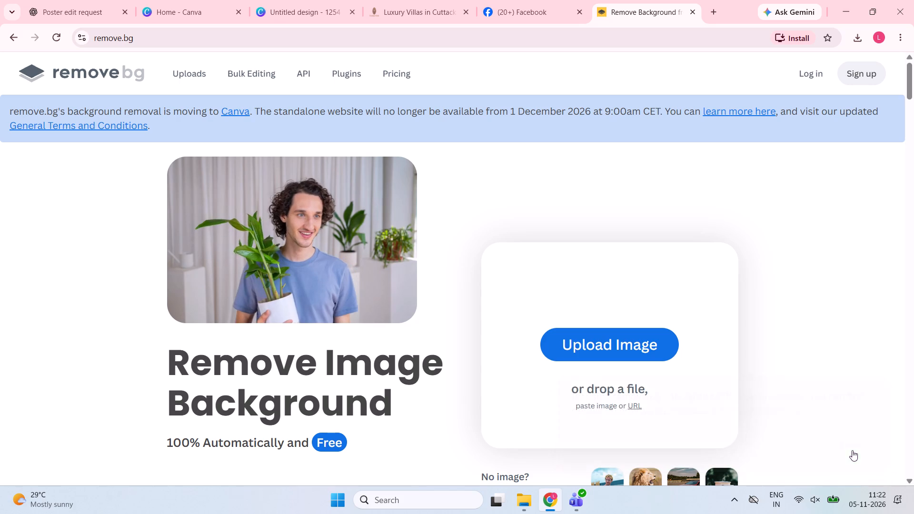
Remove the background from the y vihar logo in Downloads and download the result as the free 200 x 200 preview.
click(599, 355)
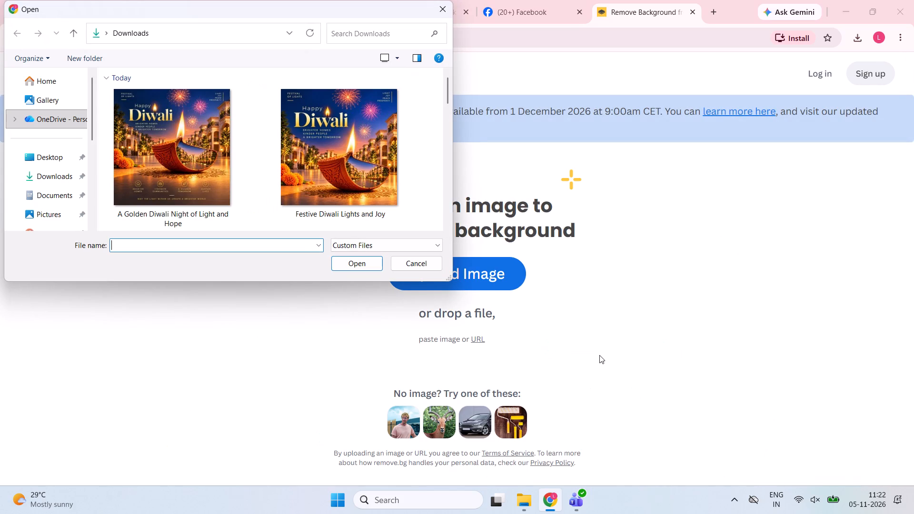
scroll(301, 183, down, 2)
click(155, 152)
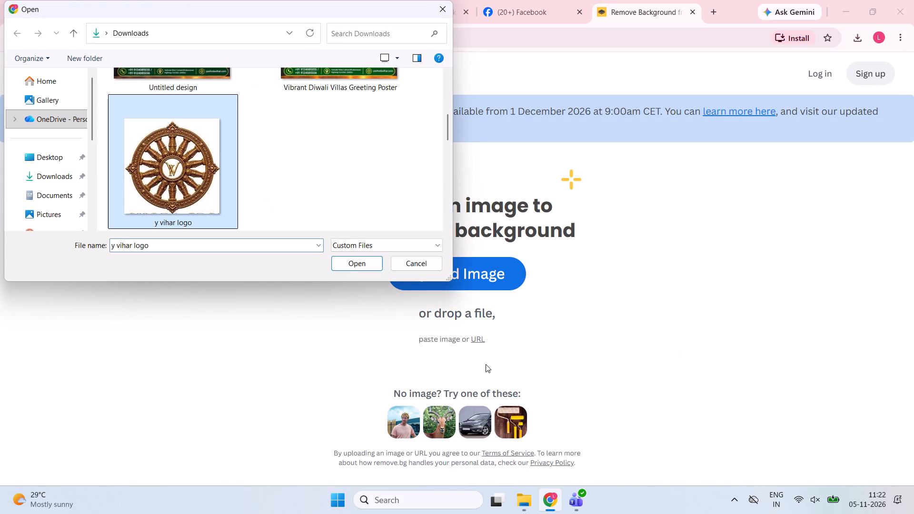
click(349, 260)
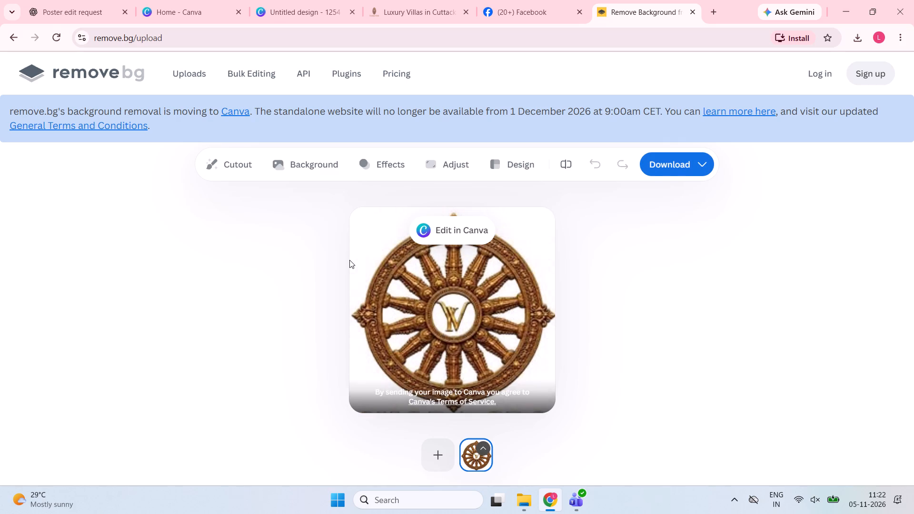
scroll(502, 298, down, 1)
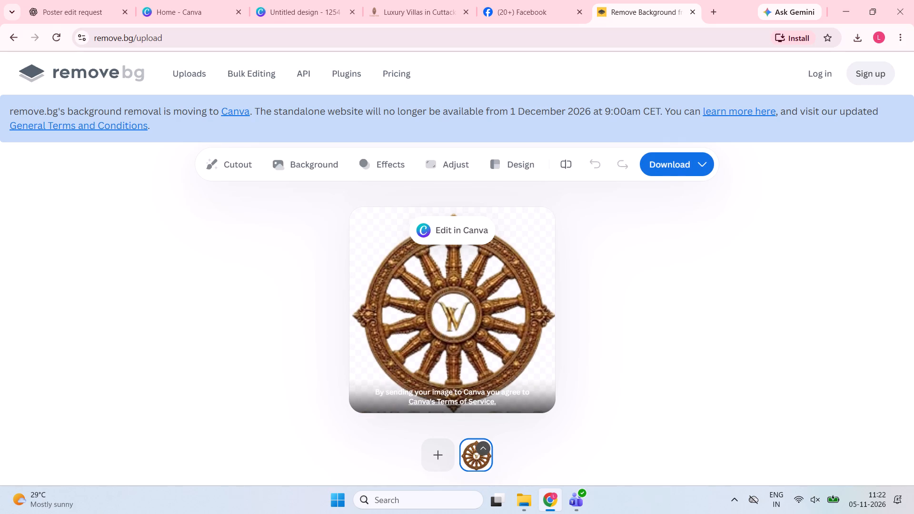
click(695, 155)
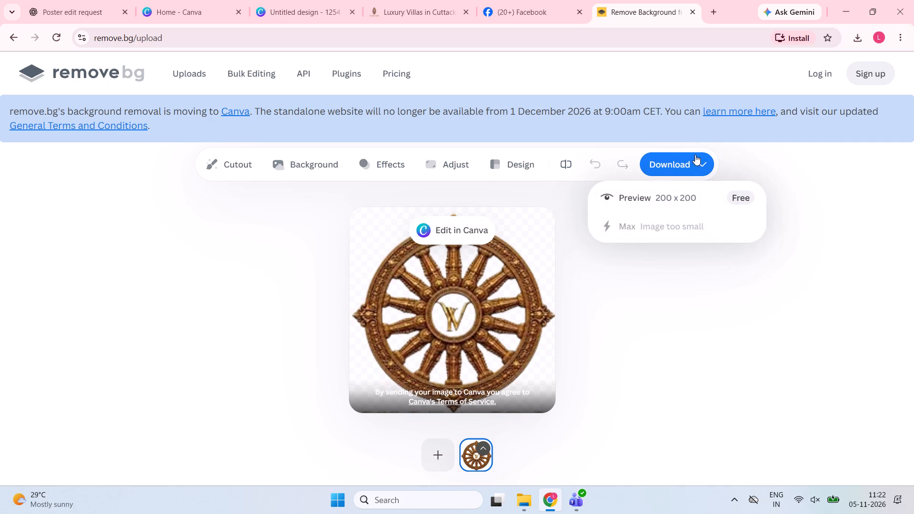
click(665, 192)
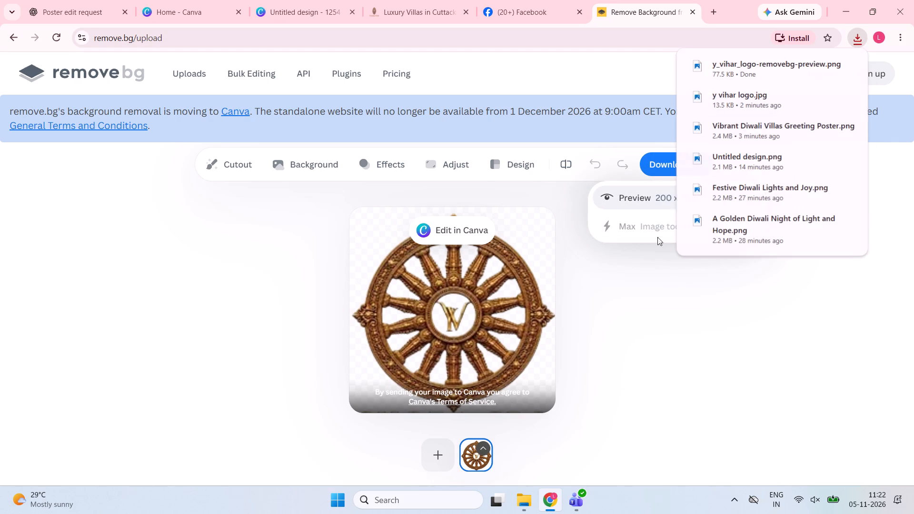
click(689, 370)
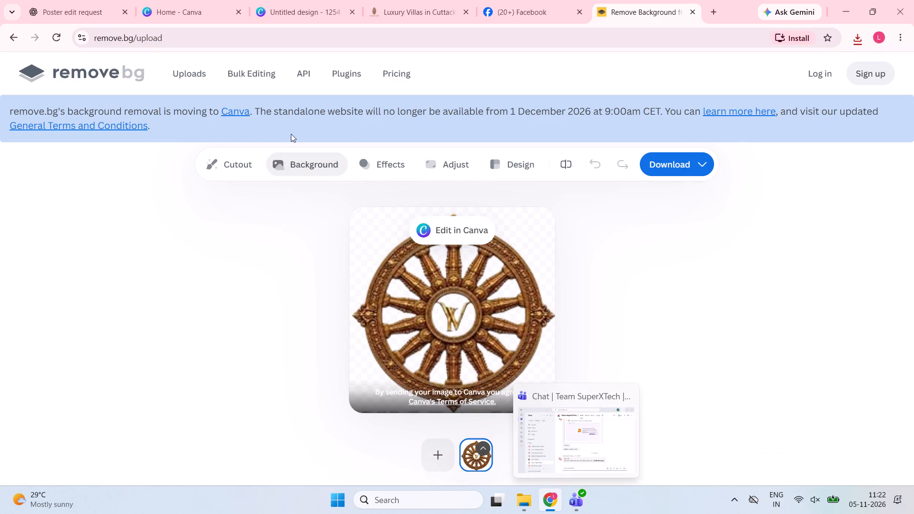
Return to the Canva poster design and upload y_vihar_logo-removebg-preview from Downloads.
click(305, 2)
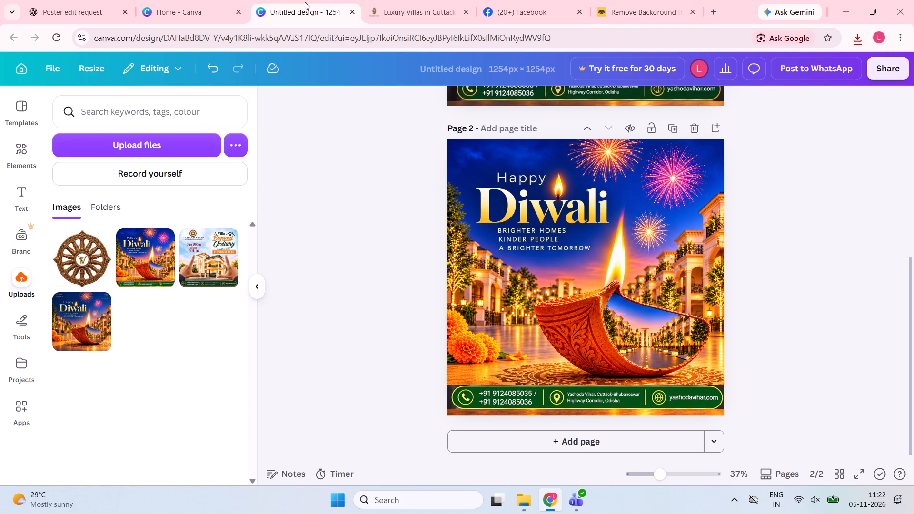
scroll(539, 263, up, 3)
scroll(534, 263, down, 2)
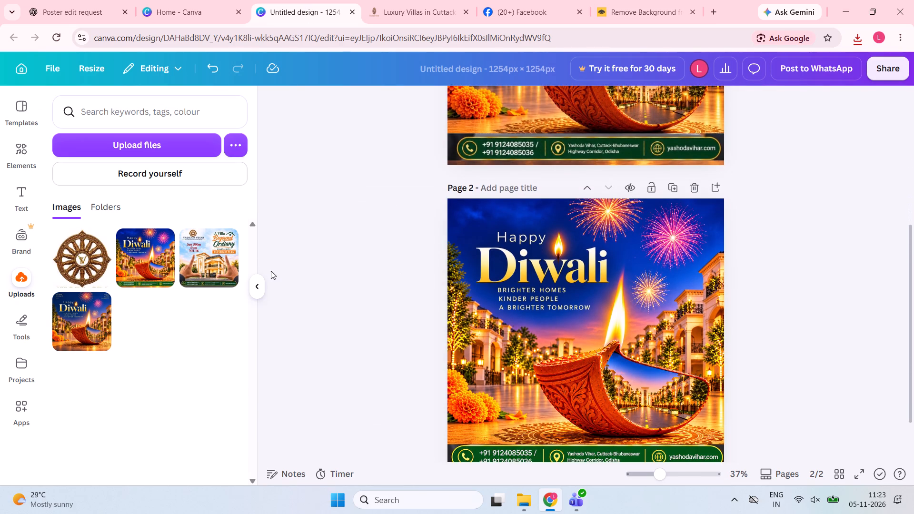
click(126, 147)
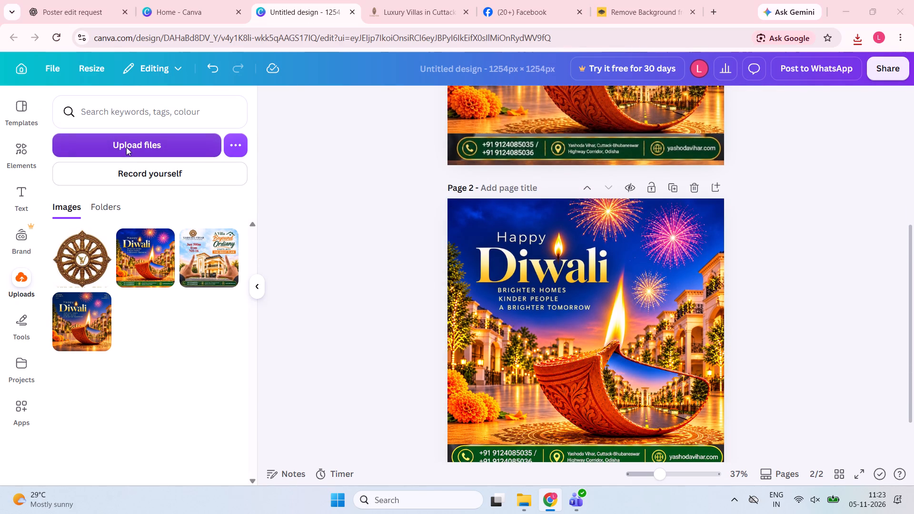
scroll(129, 146, down, 2)
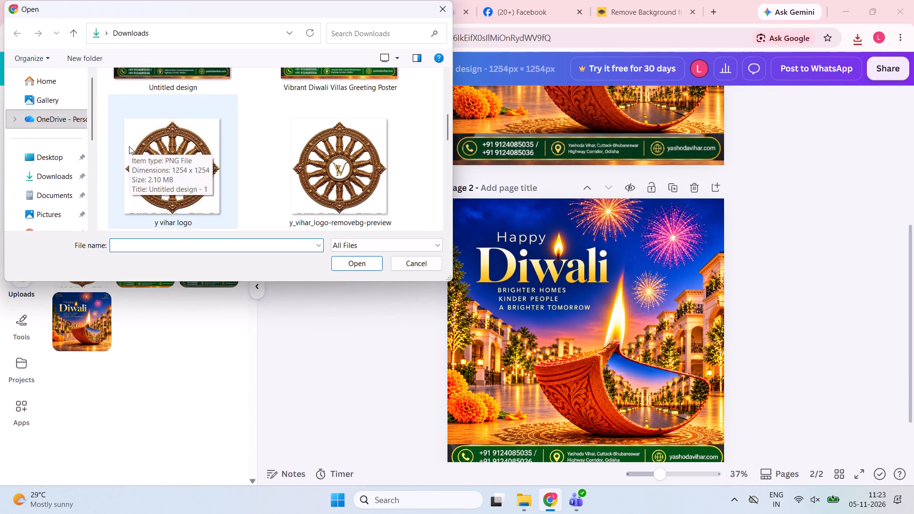
click(349, 166)
click(357, 262)
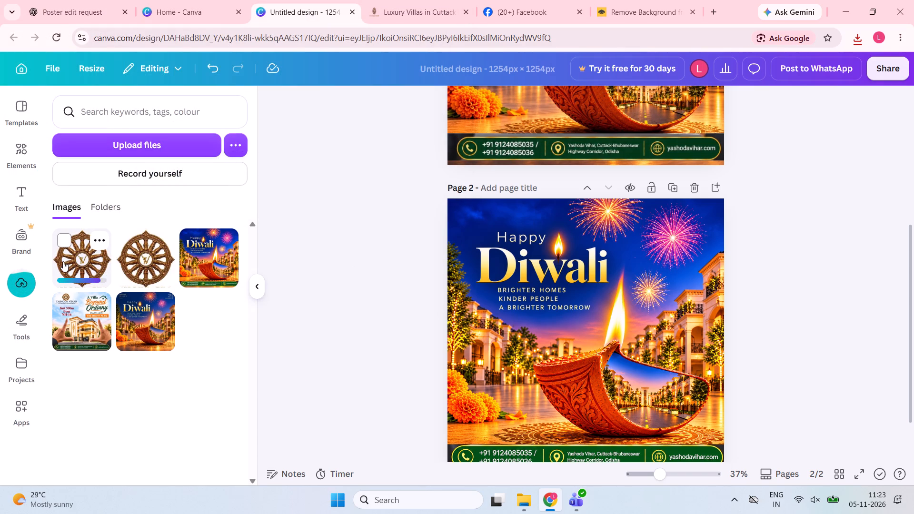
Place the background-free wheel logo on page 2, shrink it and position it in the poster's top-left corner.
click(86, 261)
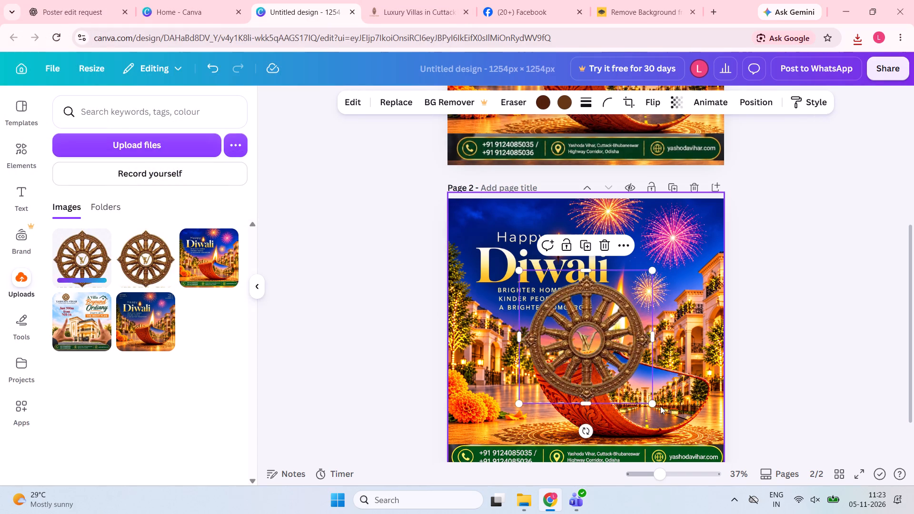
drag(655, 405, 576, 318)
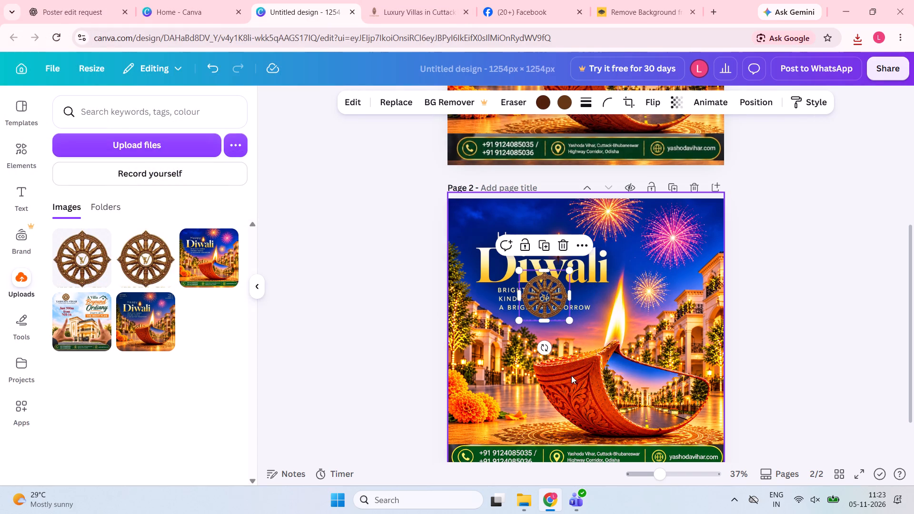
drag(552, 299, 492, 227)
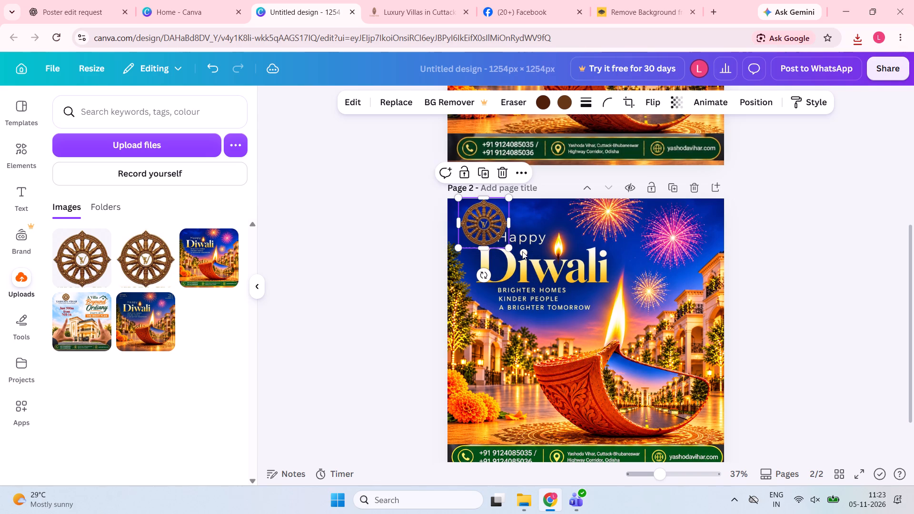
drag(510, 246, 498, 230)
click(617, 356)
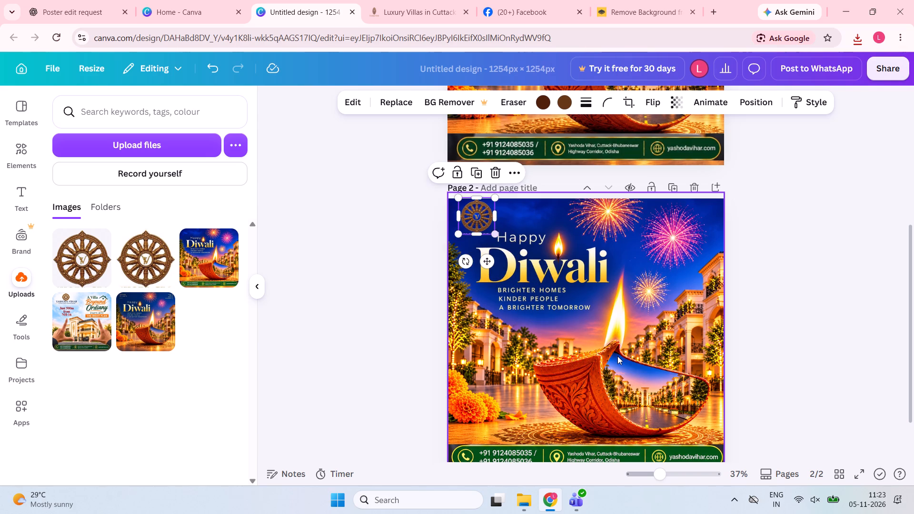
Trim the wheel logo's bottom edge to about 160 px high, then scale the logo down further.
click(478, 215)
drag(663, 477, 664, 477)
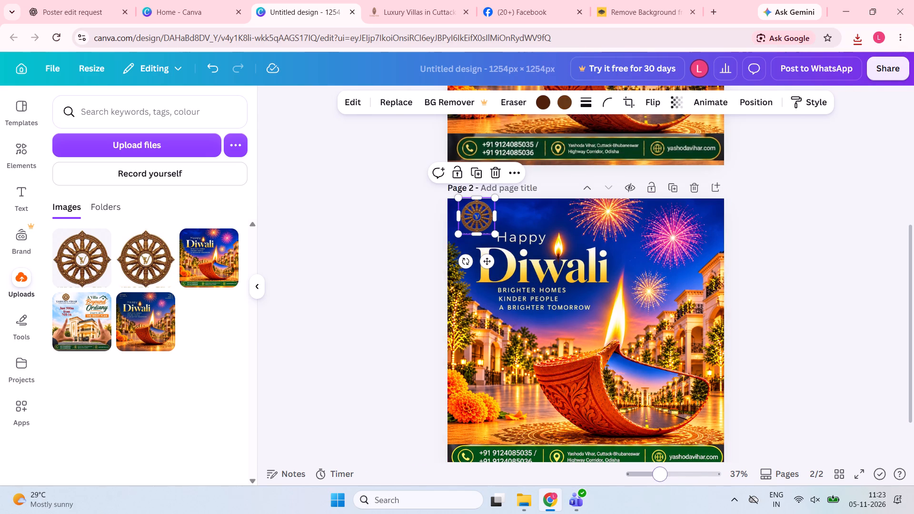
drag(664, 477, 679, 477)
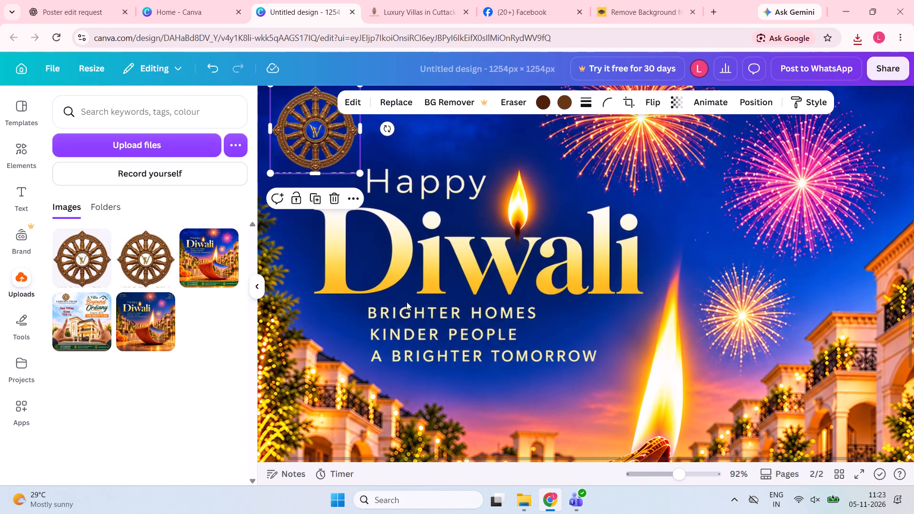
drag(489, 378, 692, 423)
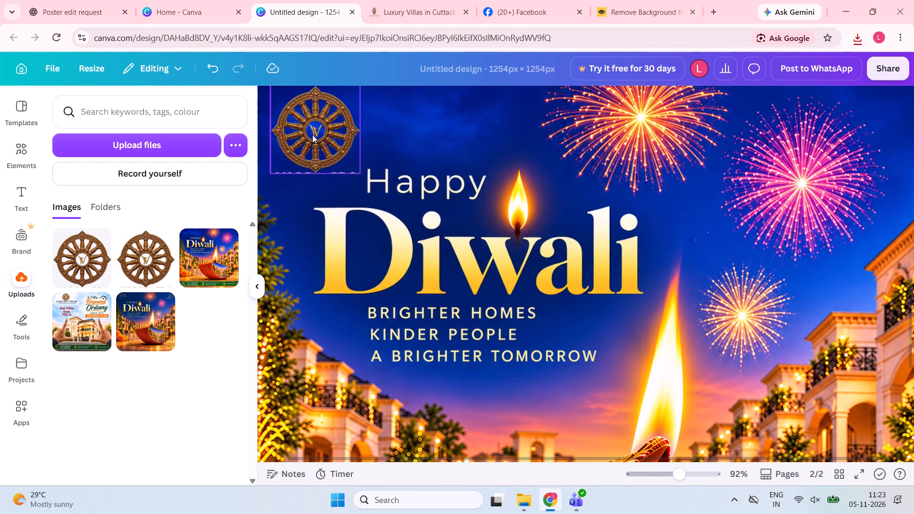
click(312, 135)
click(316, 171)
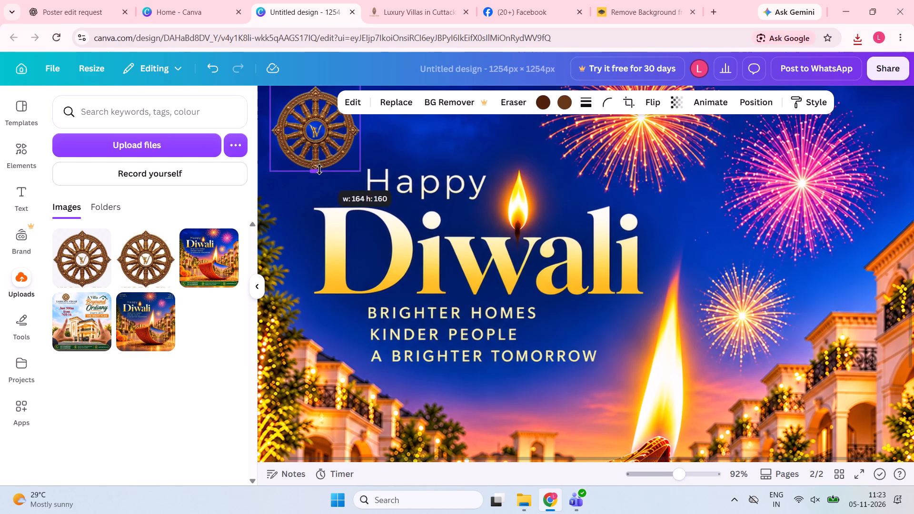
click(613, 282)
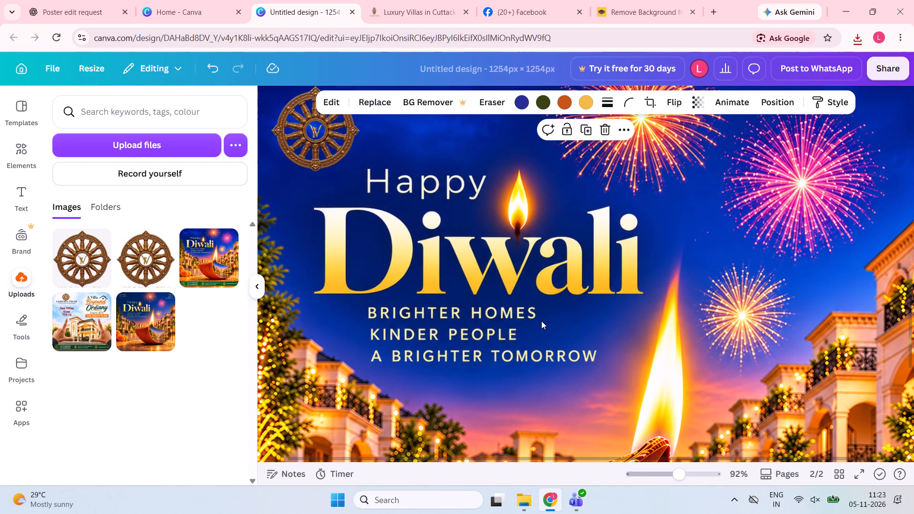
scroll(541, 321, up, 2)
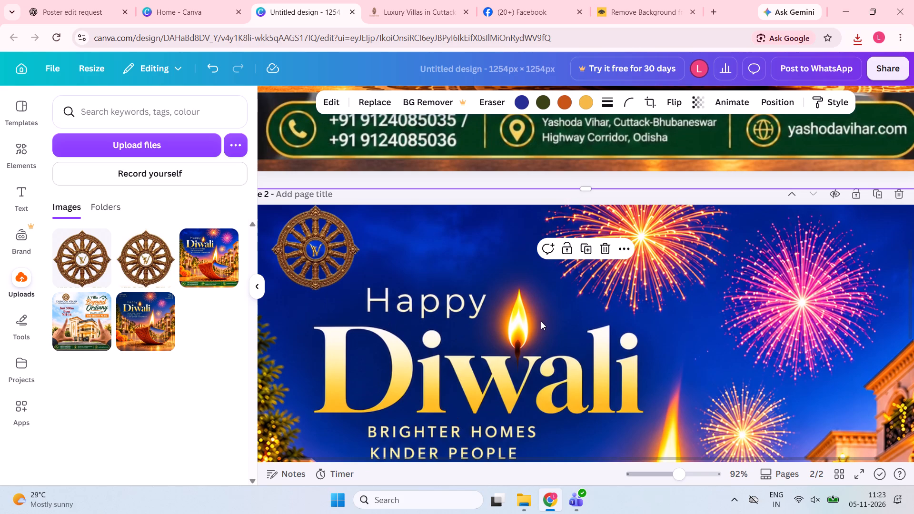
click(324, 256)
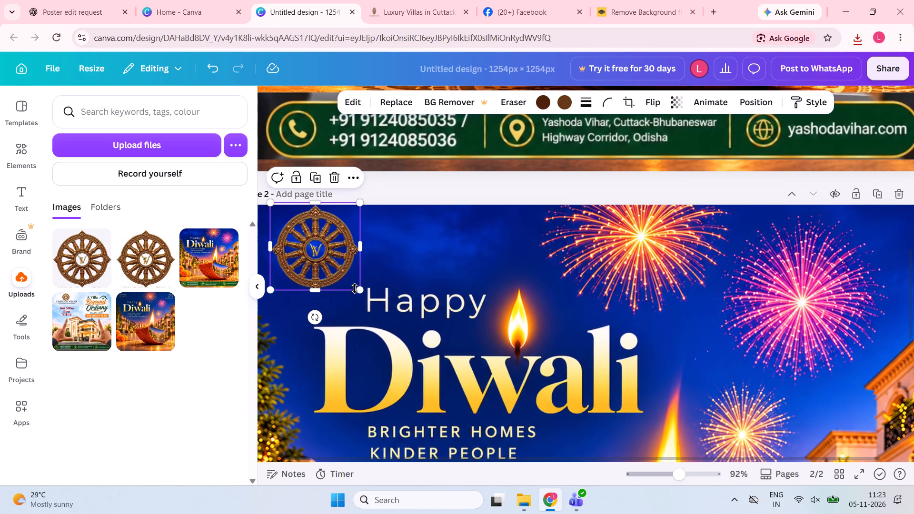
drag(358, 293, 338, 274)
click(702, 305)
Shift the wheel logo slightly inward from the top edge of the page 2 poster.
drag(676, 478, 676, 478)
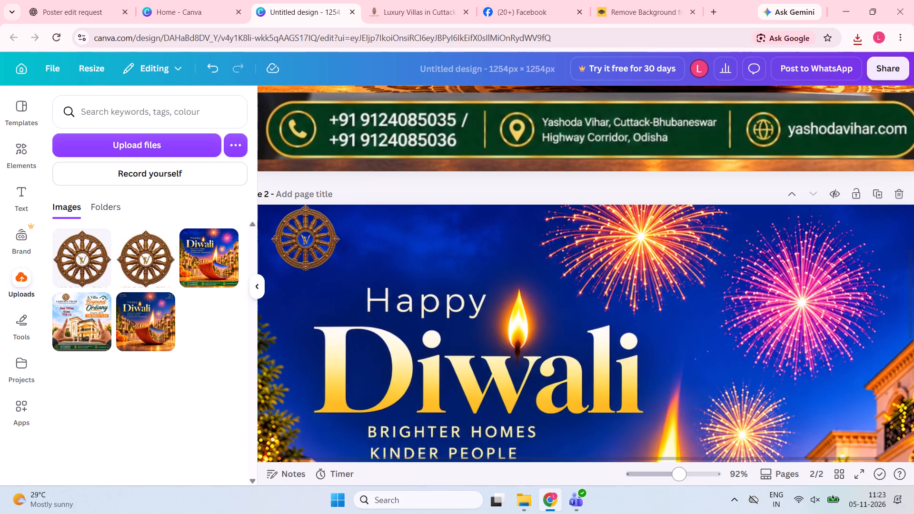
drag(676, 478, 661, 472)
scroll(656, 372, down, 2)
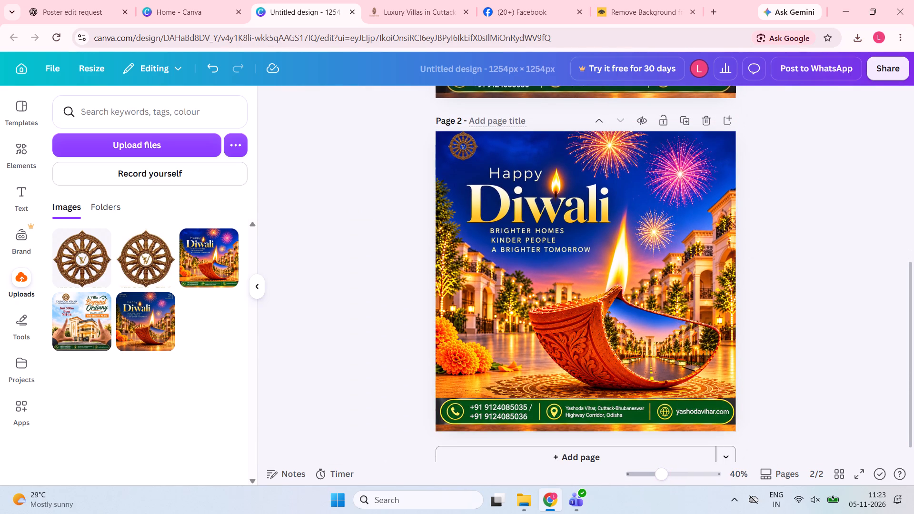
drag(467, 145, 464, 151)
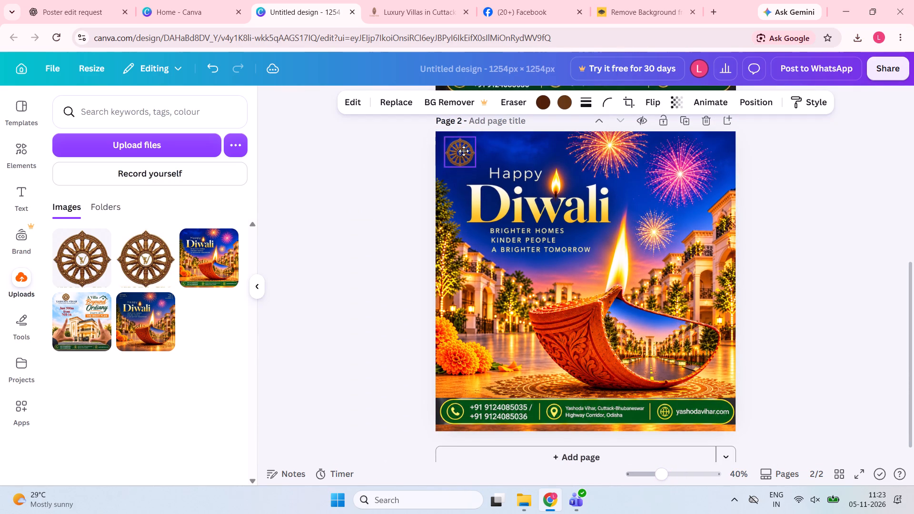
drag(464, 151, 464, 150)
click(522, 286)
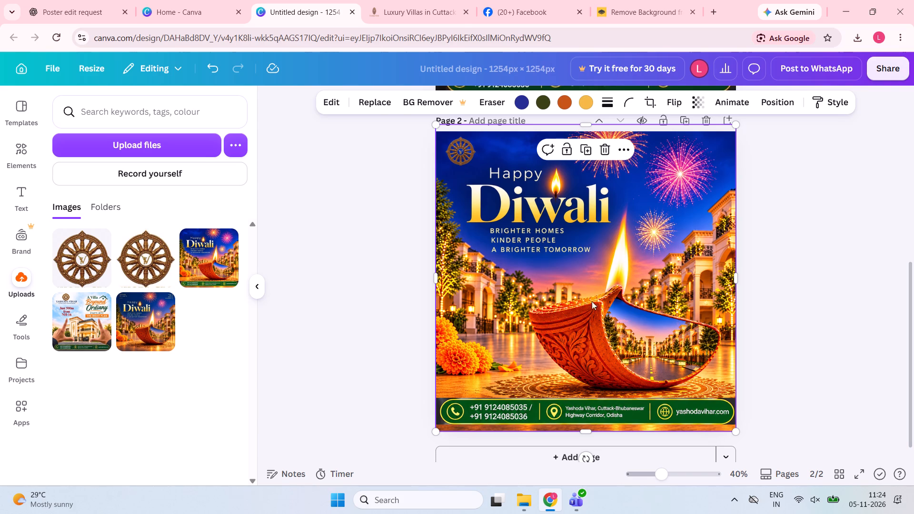
Enlarge the wheel logo slightly in the top-left corner of the page 2 Diwali poster.
click(464, 156)
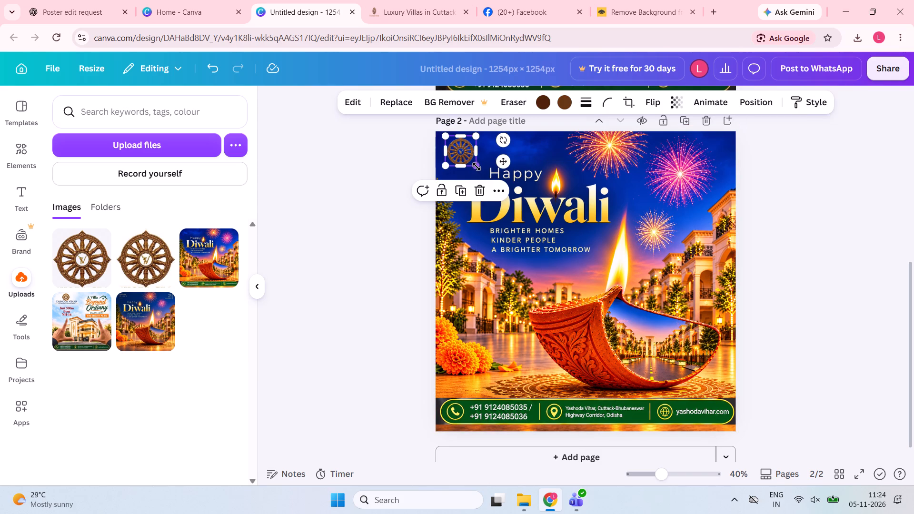
drag(476, 166, 482, 170)
click(890, 270)
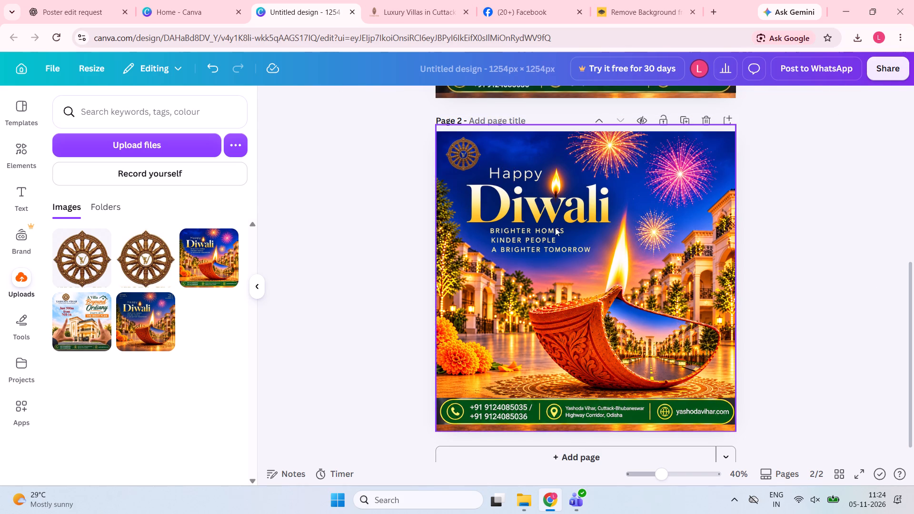
Look through the posts on the Yashoda Vihar Facebook page for posters that show the logo with its name.
click(479, 0)
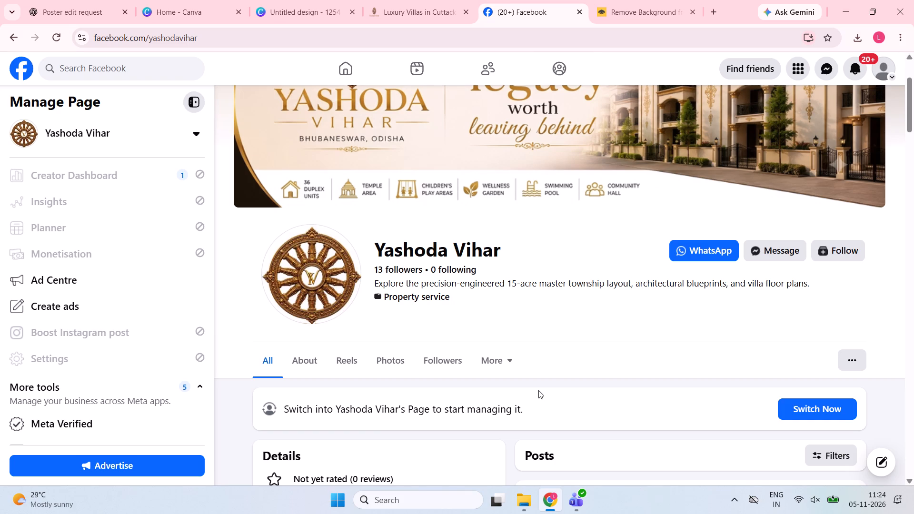
scroll(540, 379, down, 10)
scroll(658, 374, up, 4)
scroll(630, 341, down, 4)
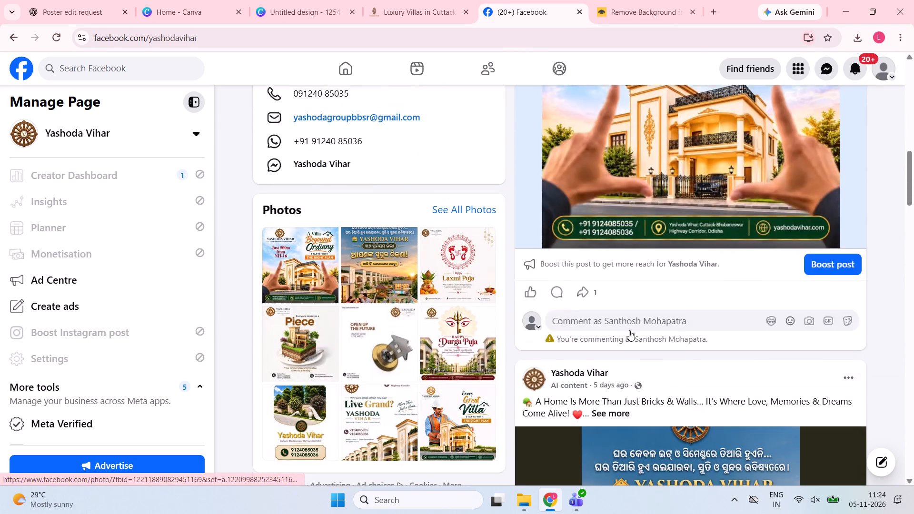
scroll(629, 330, down, 13)
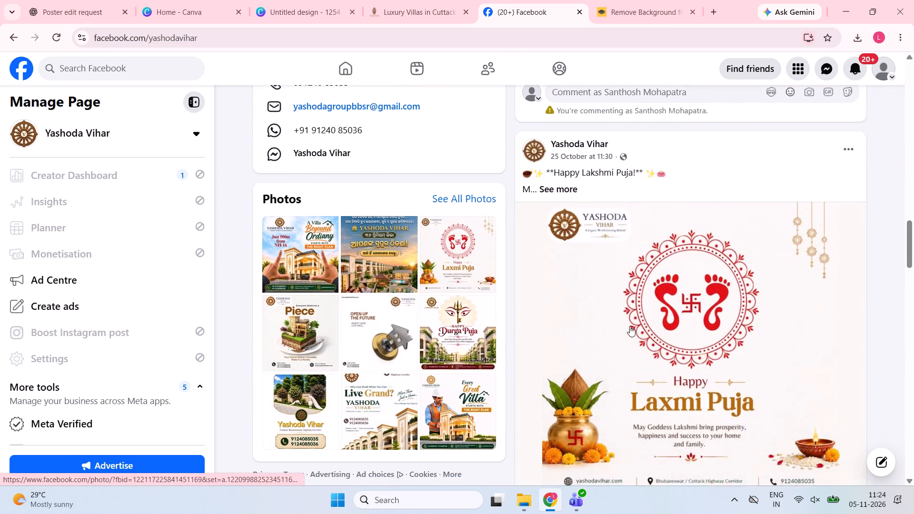
scroll(625, 317, down, 9)
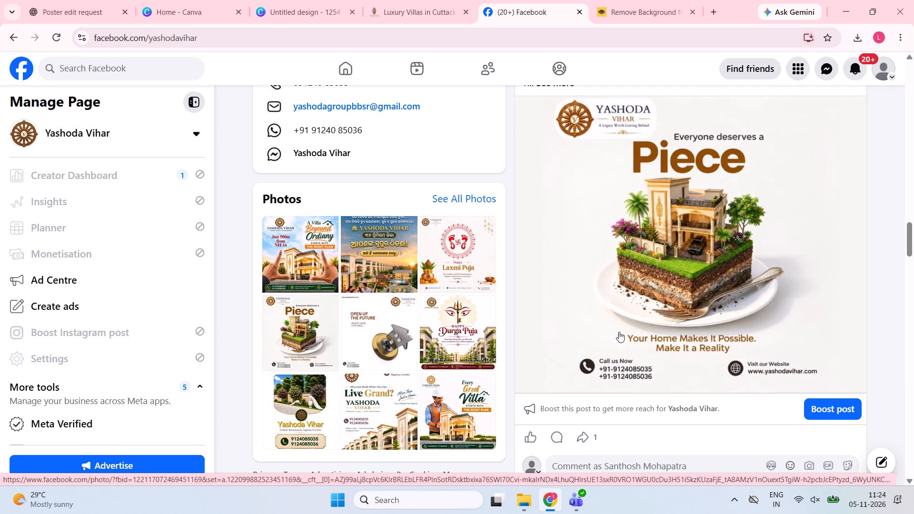
scroll(622, 359, down, 1)
scroll(626, 318, down, 3)
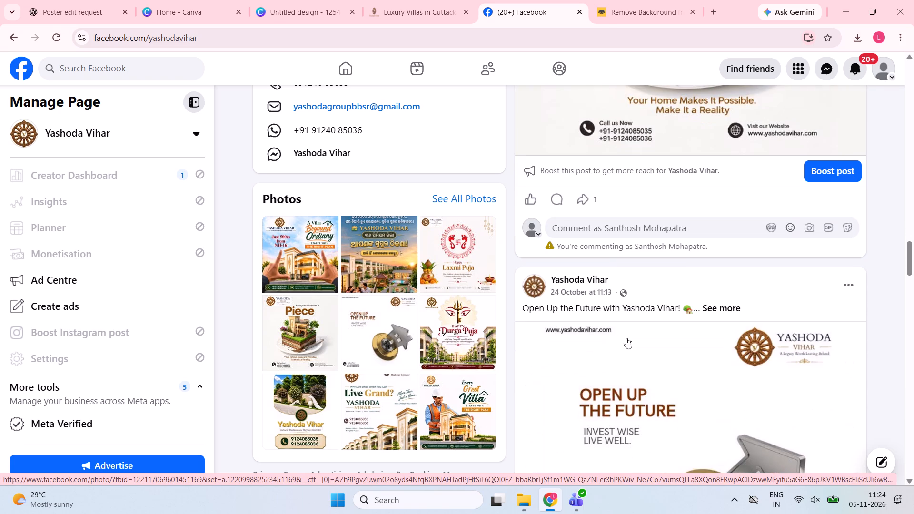
scroll(628, 332, down, 7)
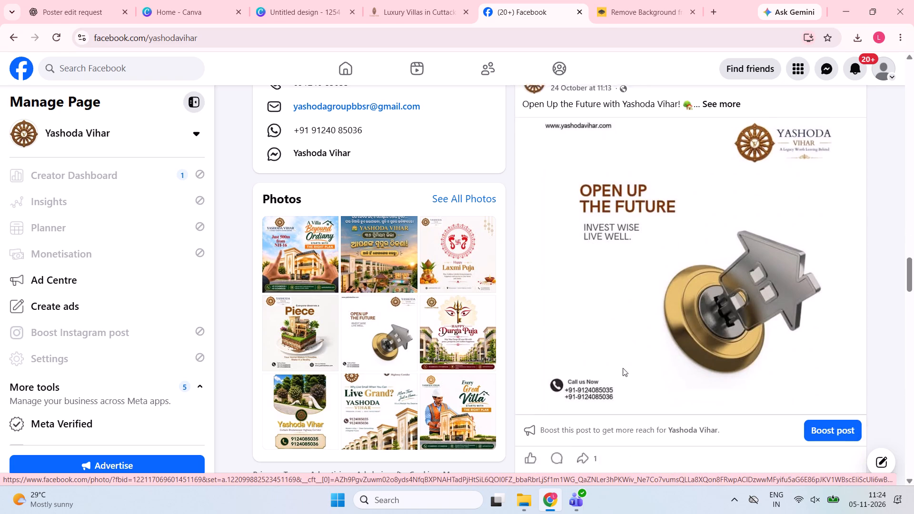
scroll(626, 314, down, 3)
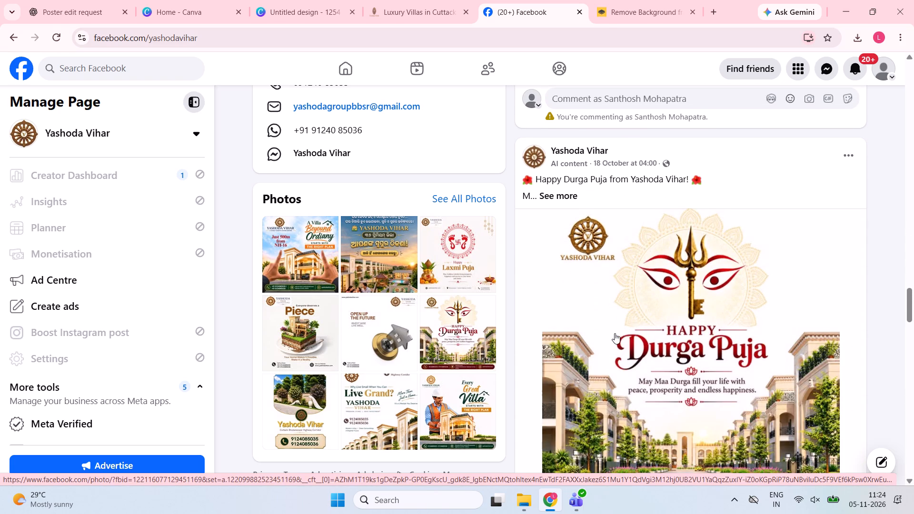
scroll(610, 314, down, 1)
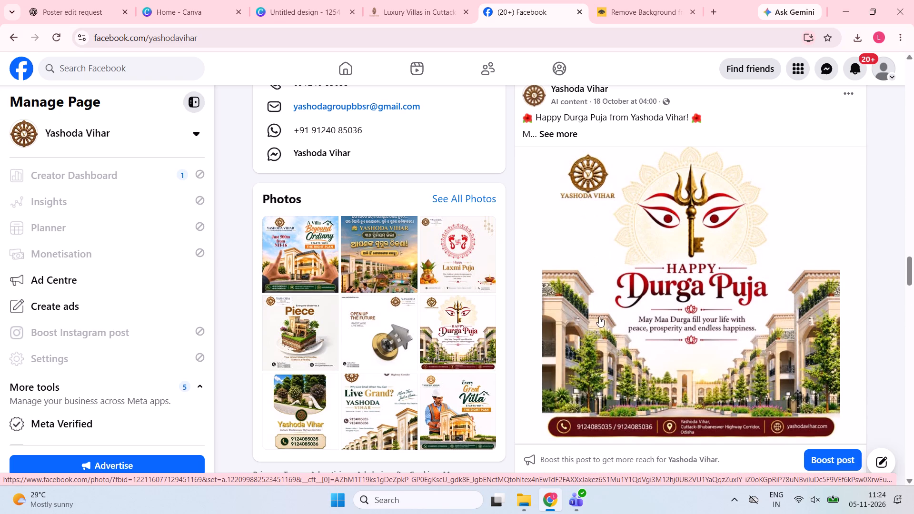
scroll(599, 275, down, 9)
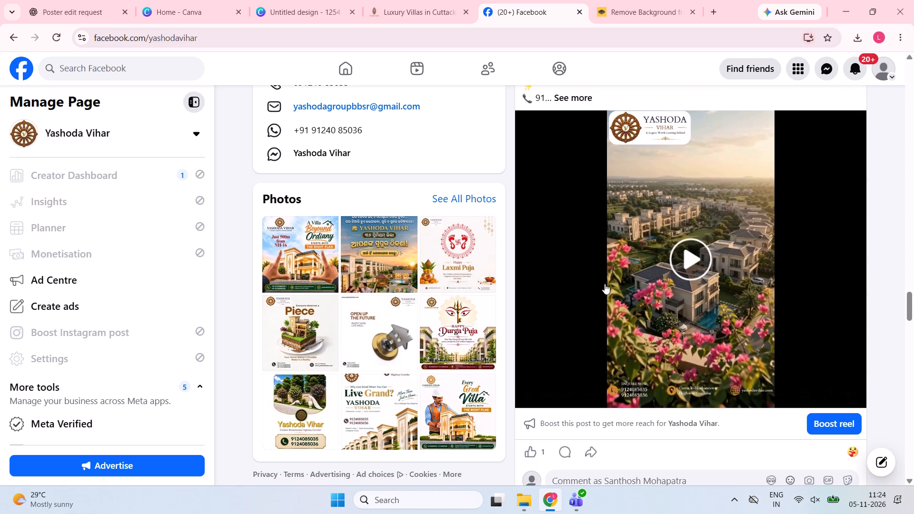
scroll(602, 306, down, 8)
Save the Happy Durga Puja poster image from its Facebook post to Downloads as a JPG.
scroll(600, 333, up, 11)
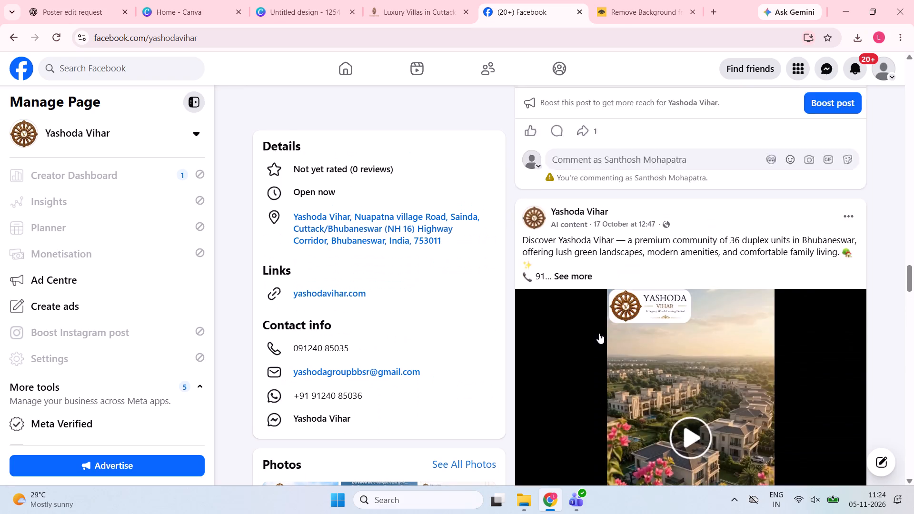
scroll(599, 333, up, 7)
right_click(620, 216)
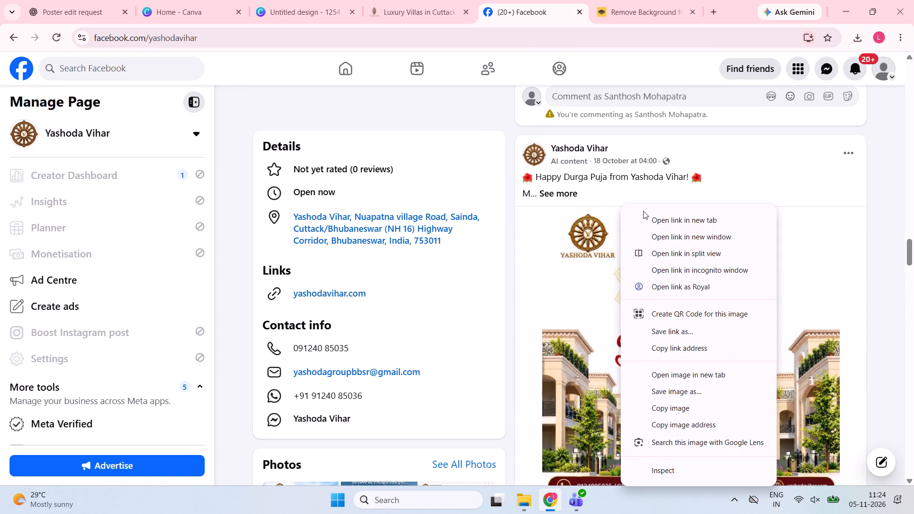
click(684, 389)
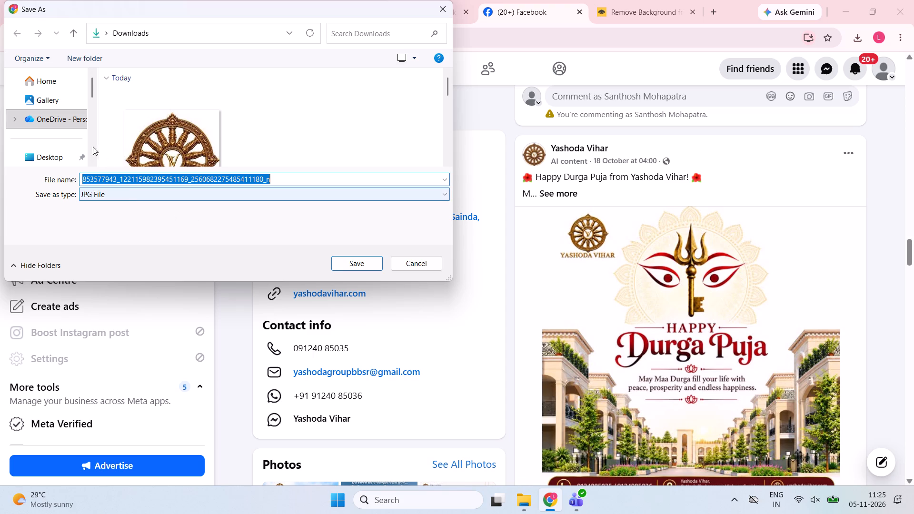
scroll(50, 133, down, 2)
scroll(60, 111, up, 1)
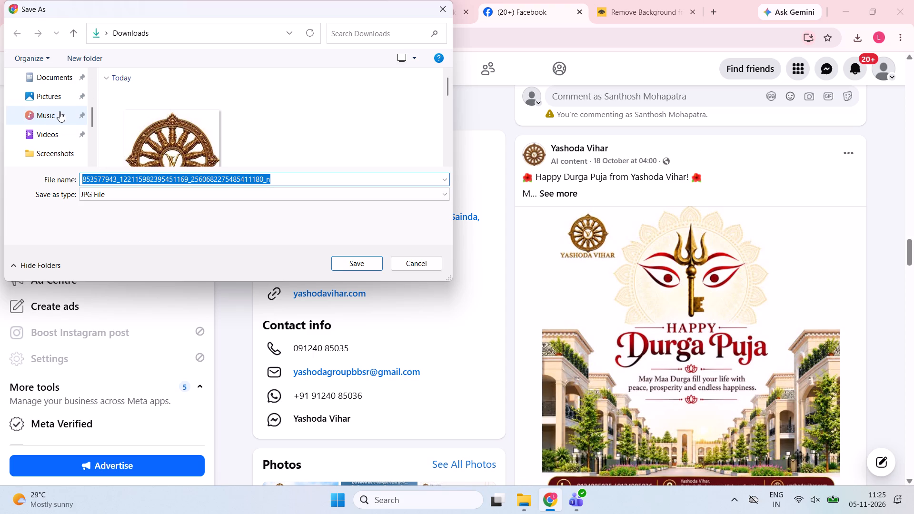
click(60, 111)
click(355, 265)
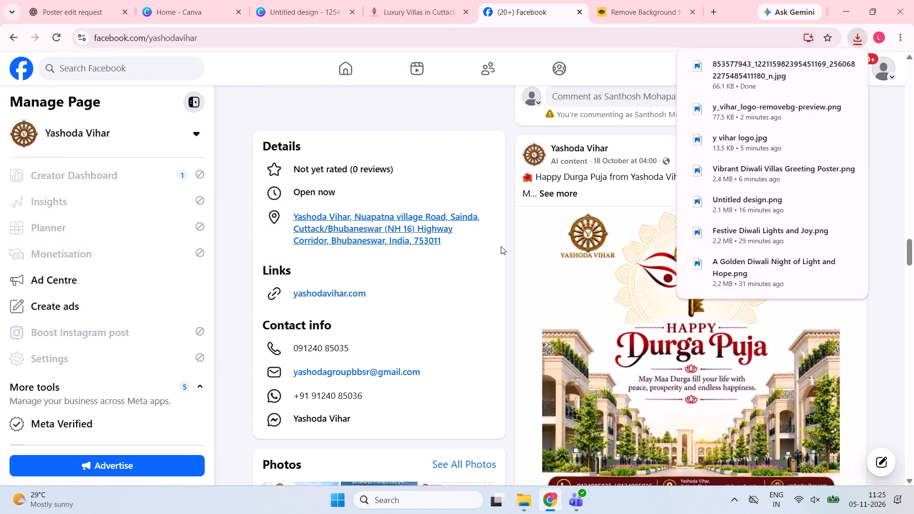
Look through Yashoda Vihar's older Facebook posts for another poster with the logo and name.
scroll(601, 297, down, 10)
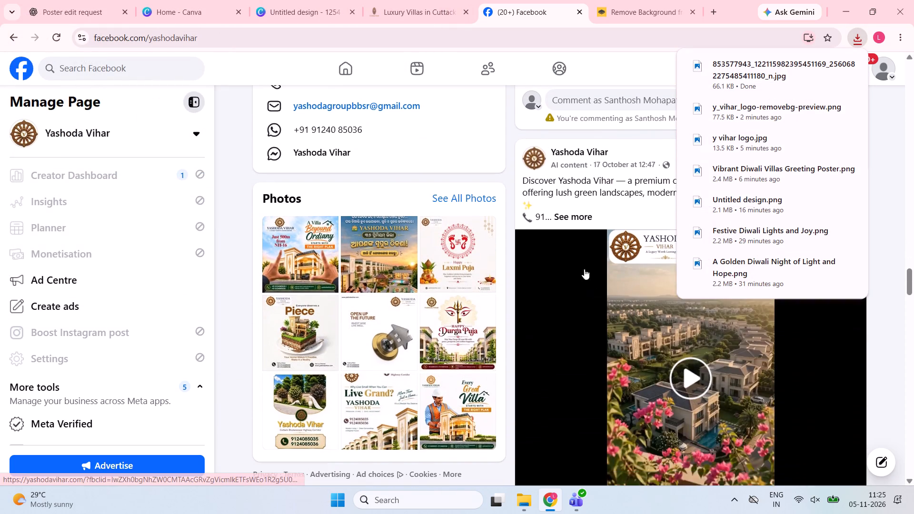
scroll(584, 269, down, 12)
scroll(552, 238, down, 5)
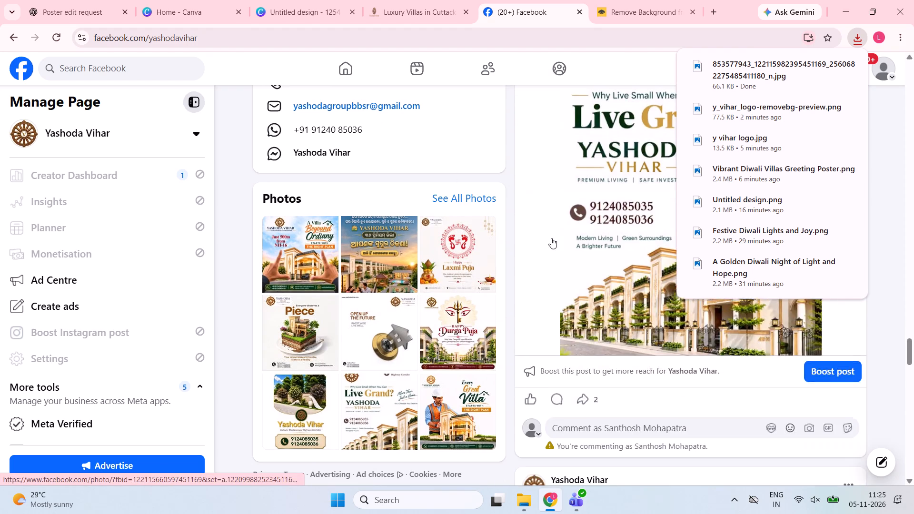
scroll(554, 290, up, 5)
scroll(544, 285, down, 7)
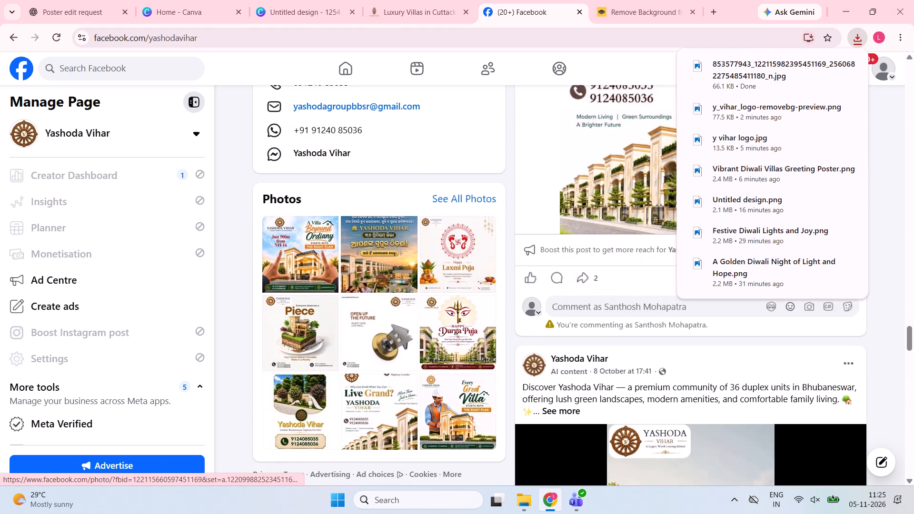
scroll(623, 356, down, 4)
scroll(614, 296, down, 12)
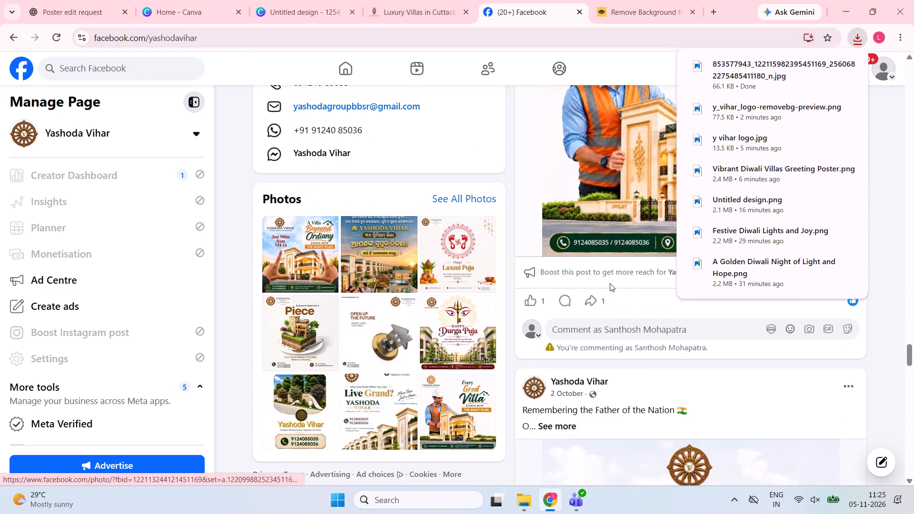
Save the Gandhi Jayanti poster image from the 2 October Facebook post to Downloads as a JPG.
scroll(610, 283, down, 2)
click(895, 332)
scroll(782, 334, down, 2)
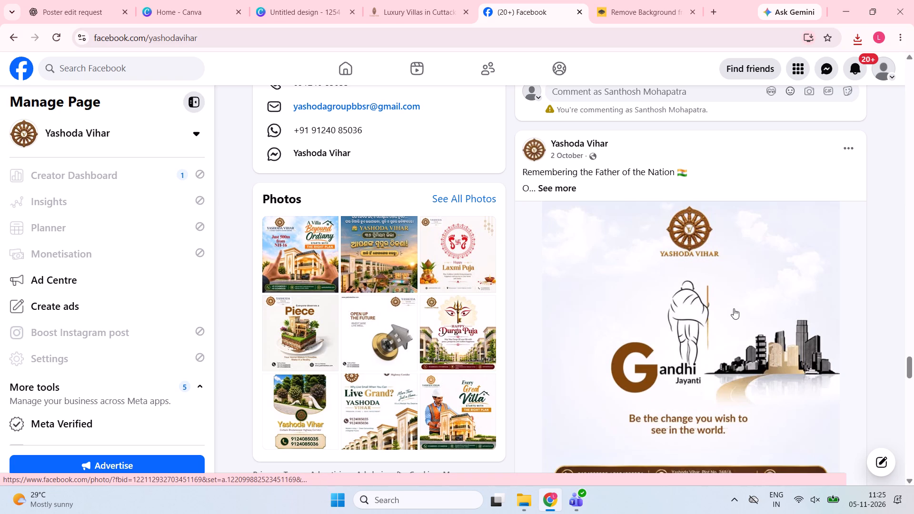
right_click(734, 308)
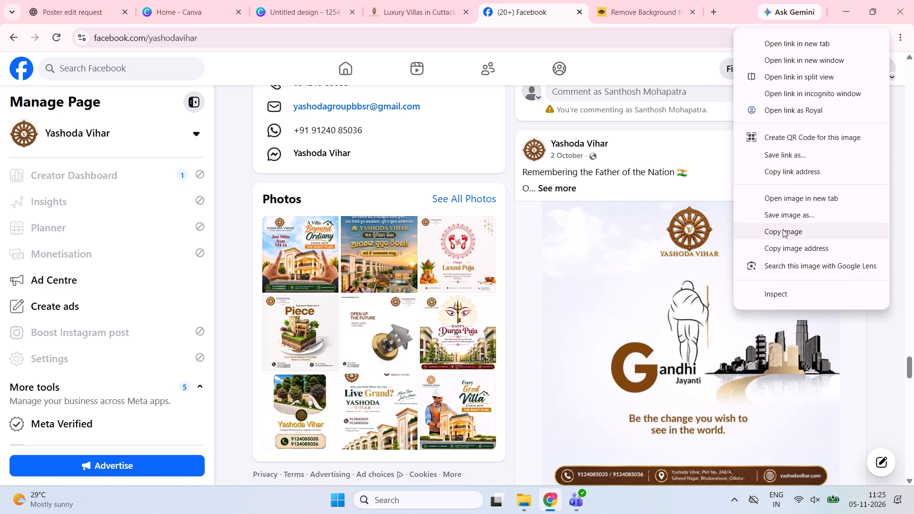
click(791, 213)
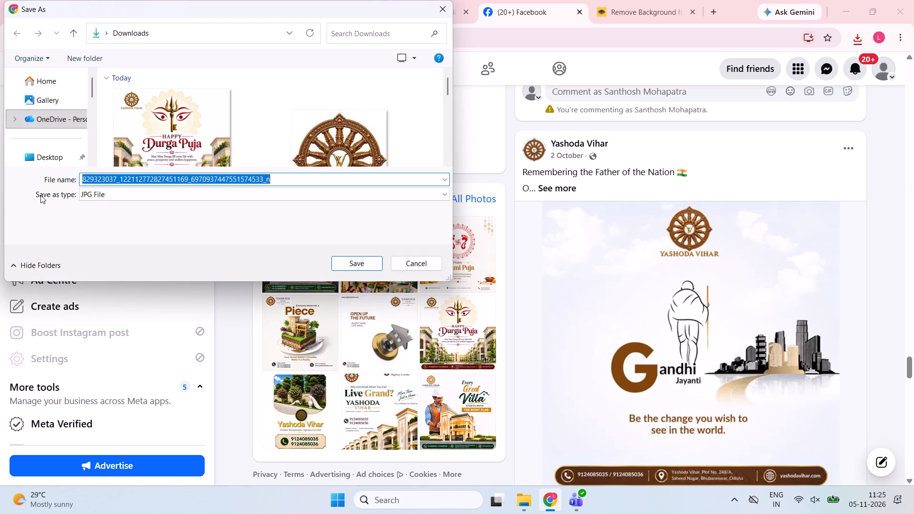
scroll(54, 130, down, 1)
click(53, 116)
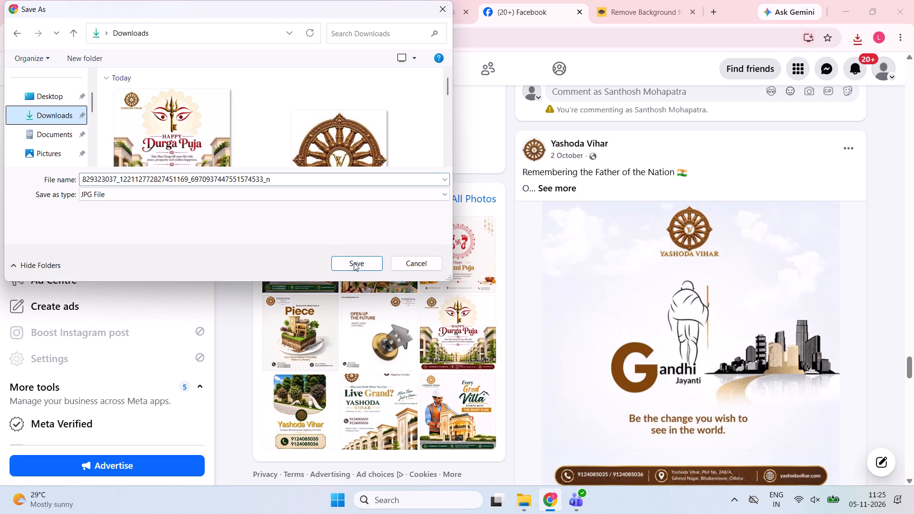
click(354, 262)
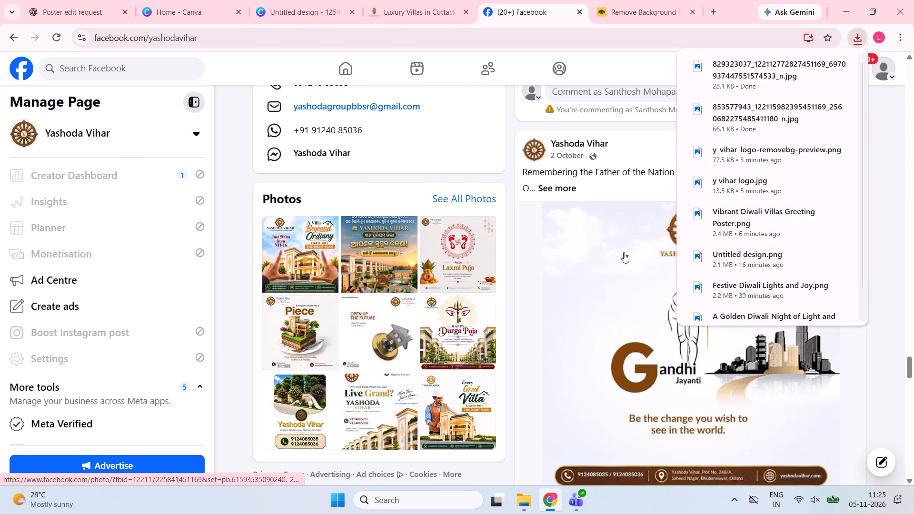
Examine Yashoda Vihar's September Facebook posts for further versions of the logo.
scroll(616, 270, down, 9)
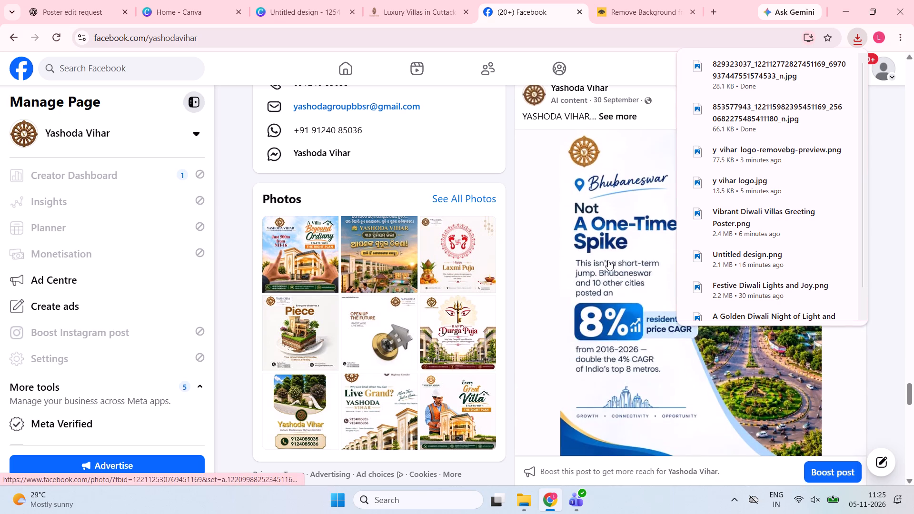
scroll(608, 260, down, 10)
scroll(572, 235, down, 2)
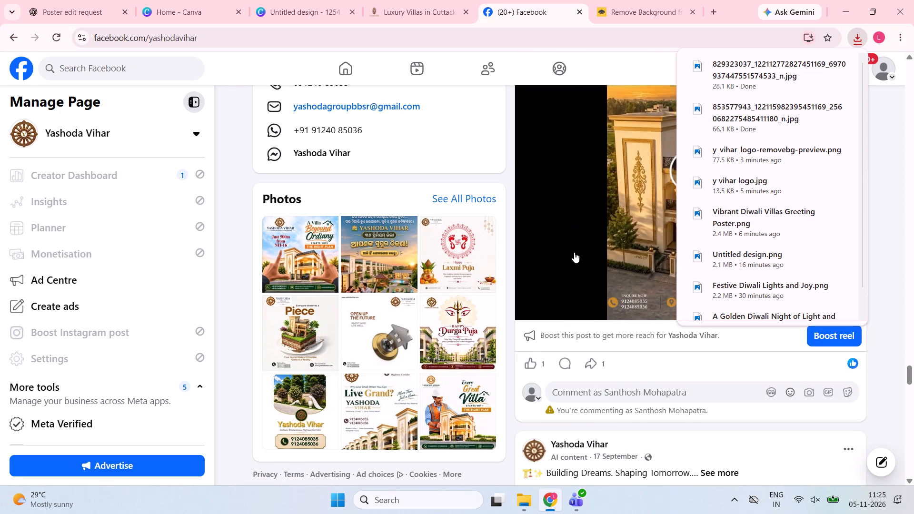
scroll(574, 252, down, 5)
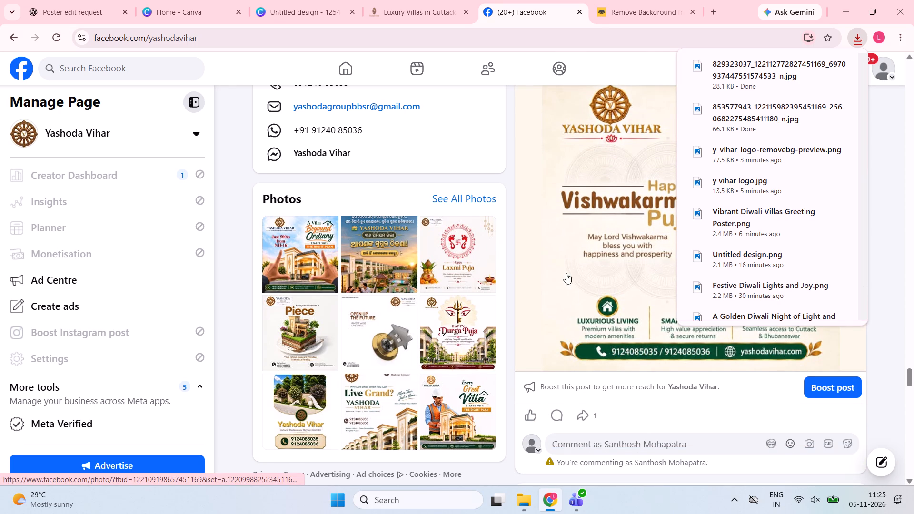
scroll(561, 253, up, 3)
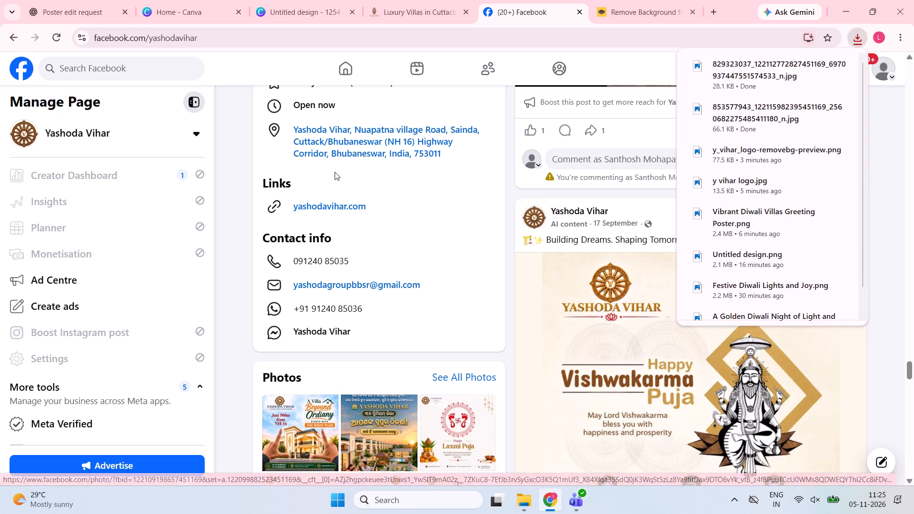
Return to the Canva poster design and upload the saved Durga Puja poster image from Downloads.
click(141, 14)
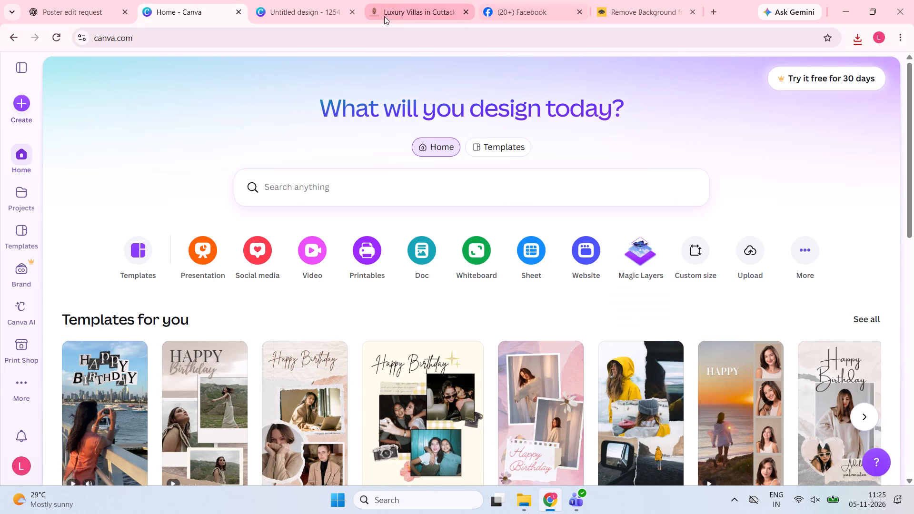
click(430, 13)
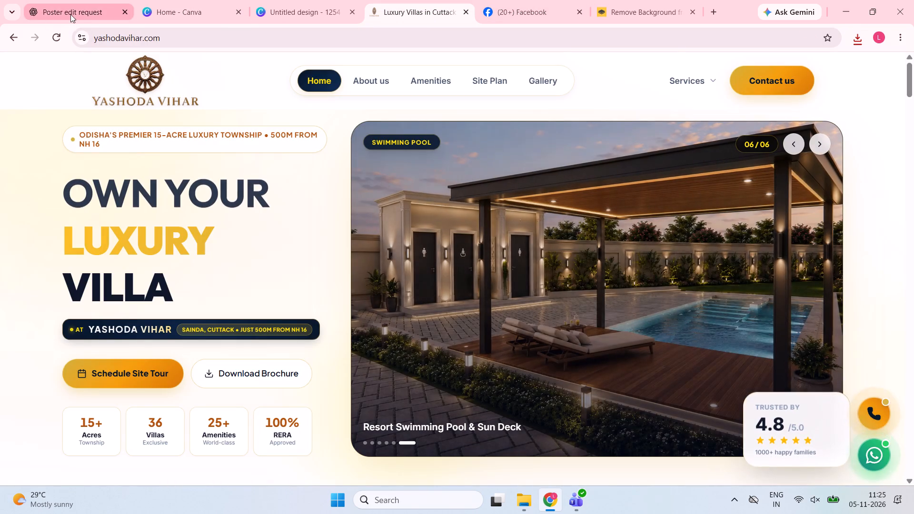
click(316, 11)
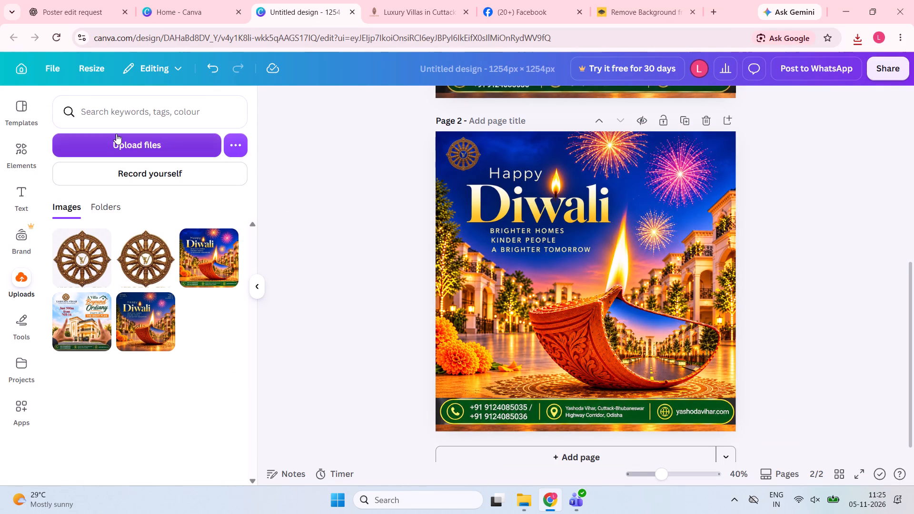
click(116, 134)
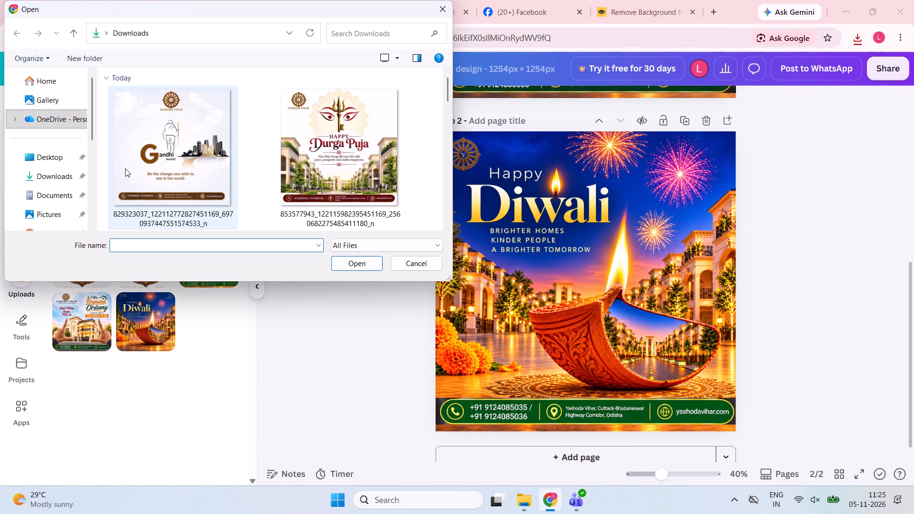
click(313, 139)
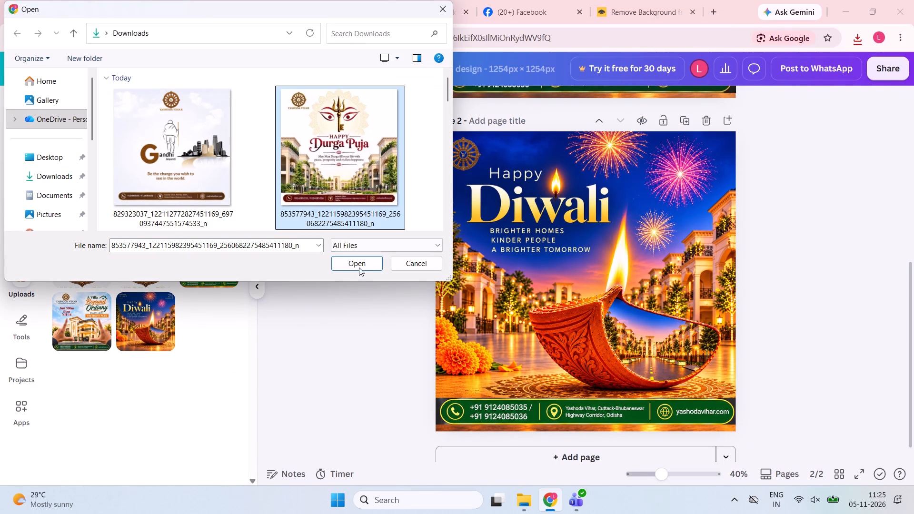
click(361, 263)
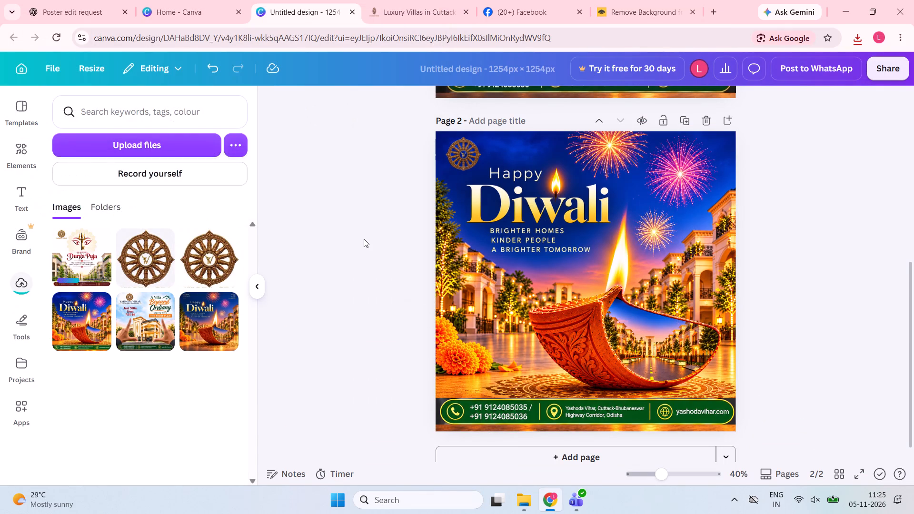
Add a third page and place the uploaded Durga Puja poster on it.
scroll(730, 400, down, 4)
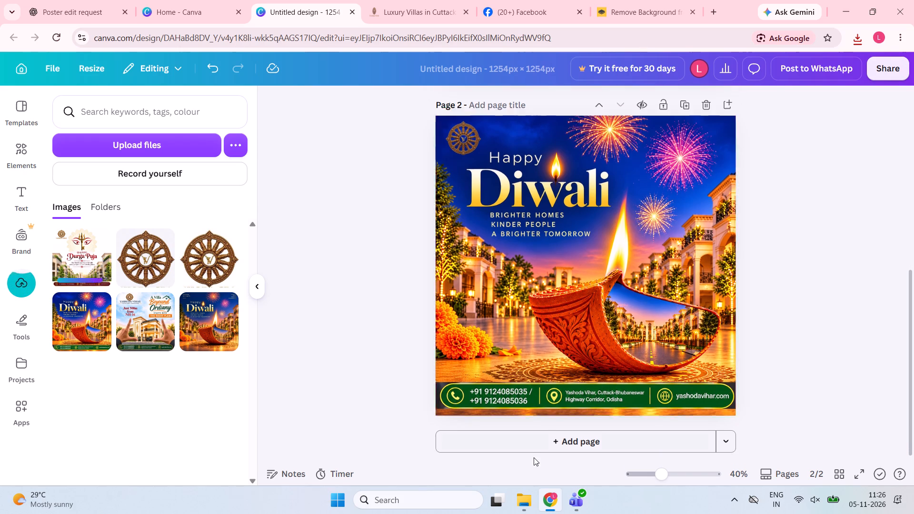
click(546, 441)
click(57, 256)
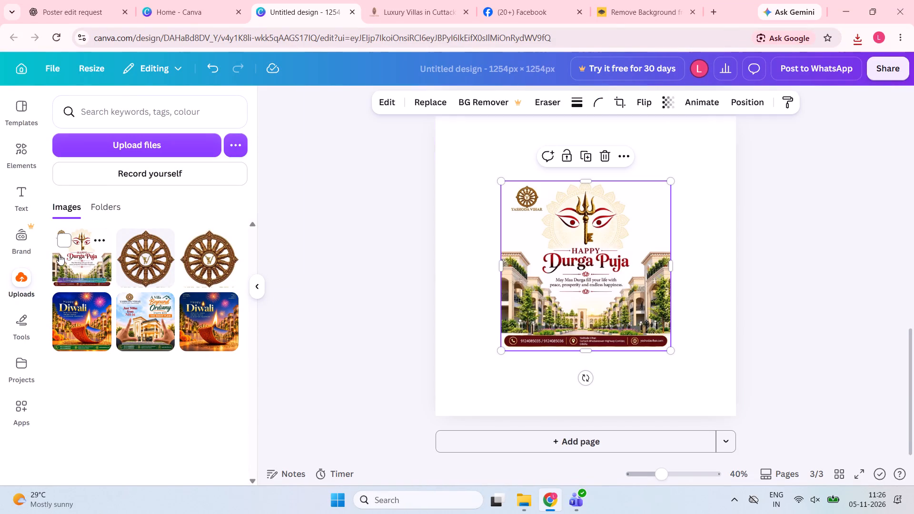
Crop the Durga Puja poster on page 3 down to just its wheel logo with the YASHODA VIHAR name.
drag(672, 265, 668, 264)
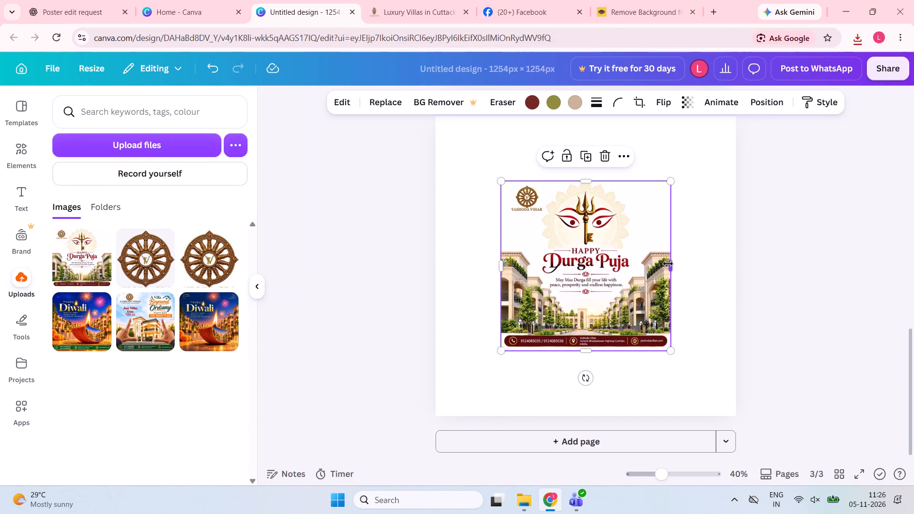
drag(668, 264, 548, 263)
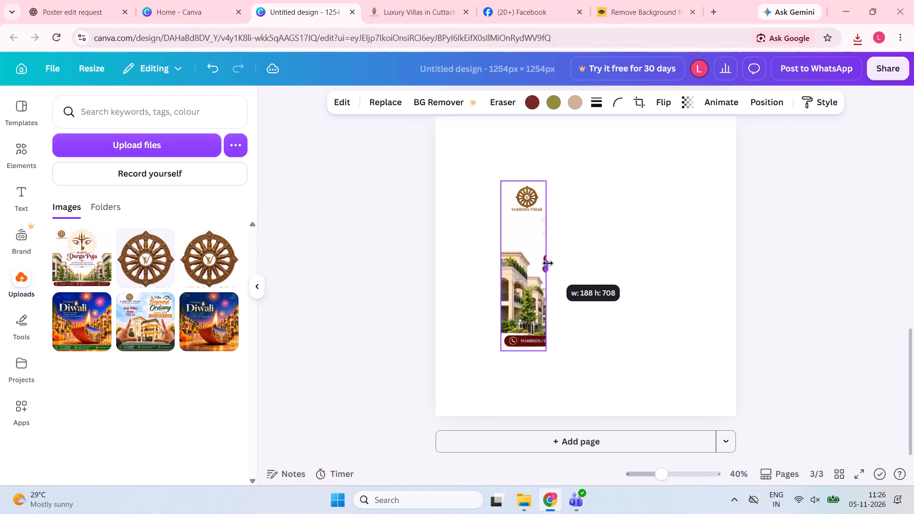
drag(548, 263, 546, 263)
drag(528, 350, 547, 217)
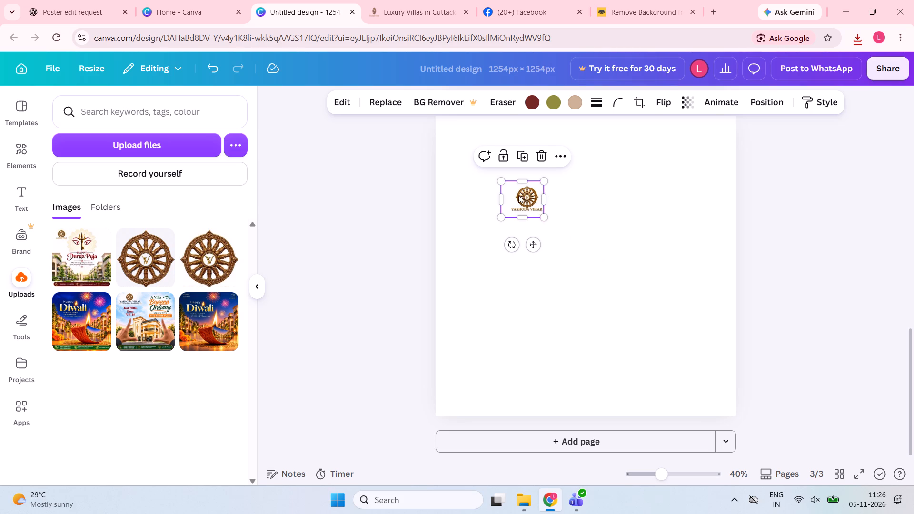
drag(503, 200, 510, 205)
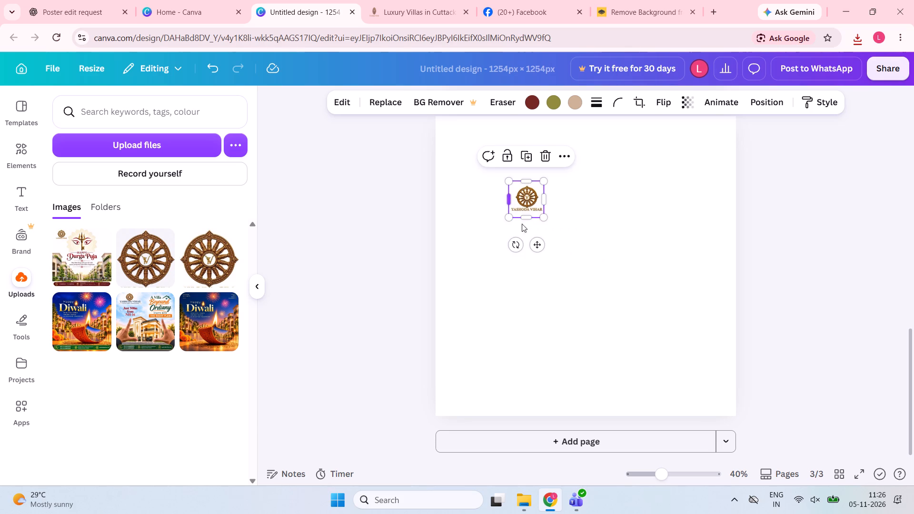
click(748, 348)
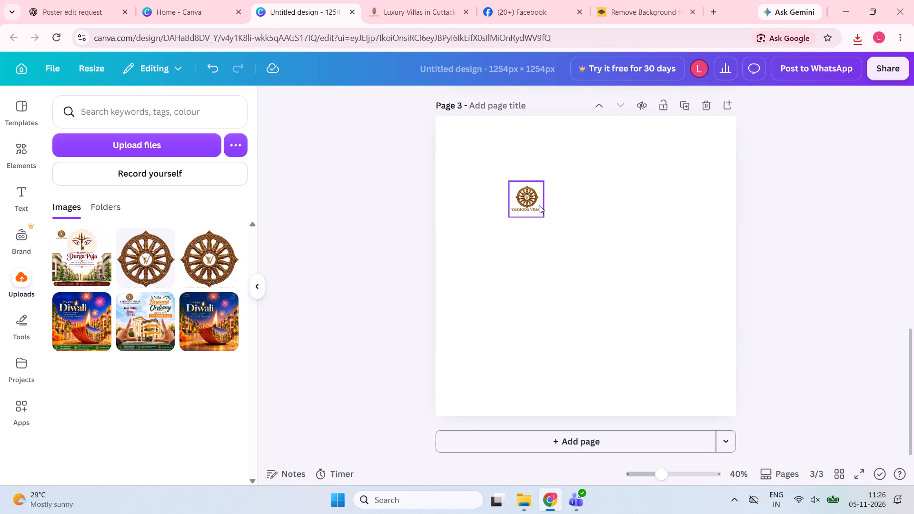
Duplicate the cropped Yashoda Vihar logo on page 3 and move the copy onto the page 2 poster.
click(539, 205)
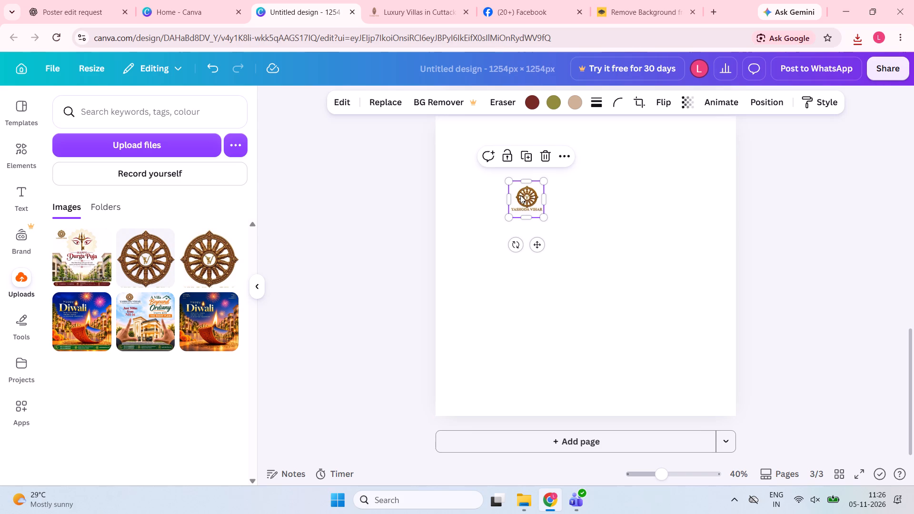
click(526, 160)
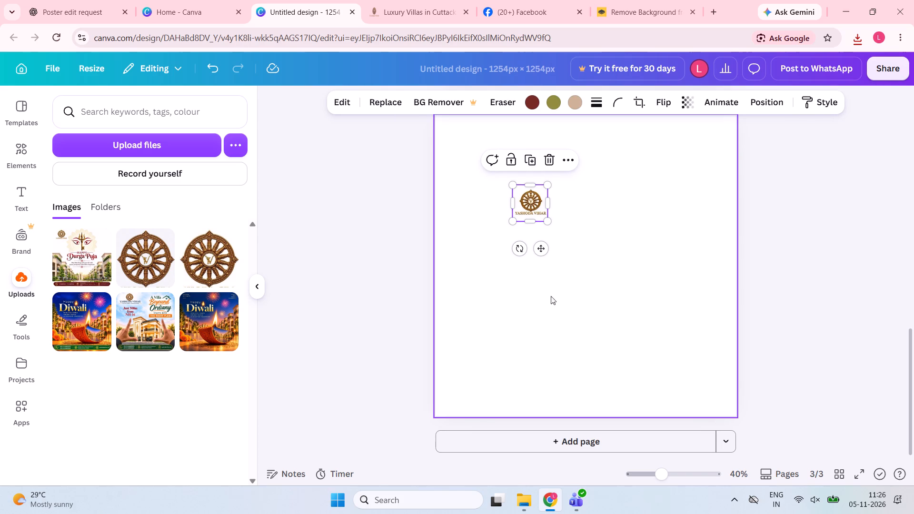
scroll(557, 325, up, 2)
drag(544, 368, 562, 244)
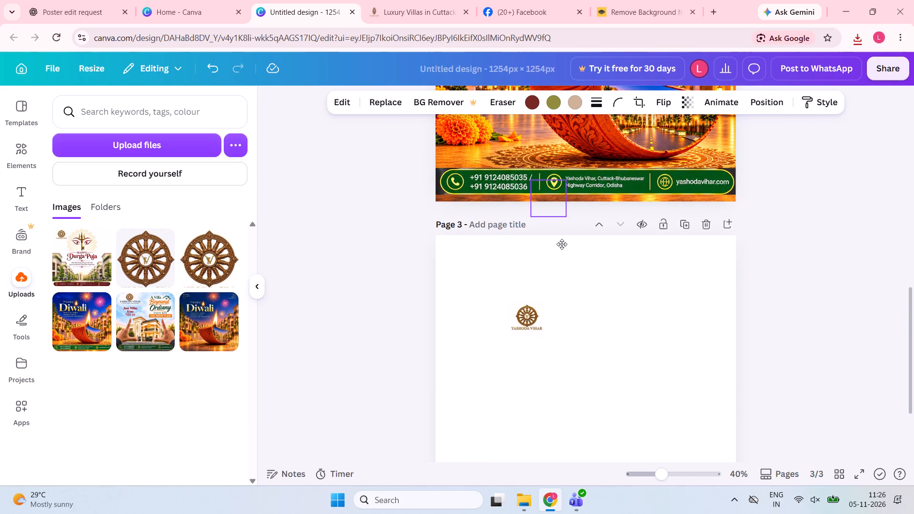
drag(562, 244, 553, 174)
scroll(570, 245, up, 4)
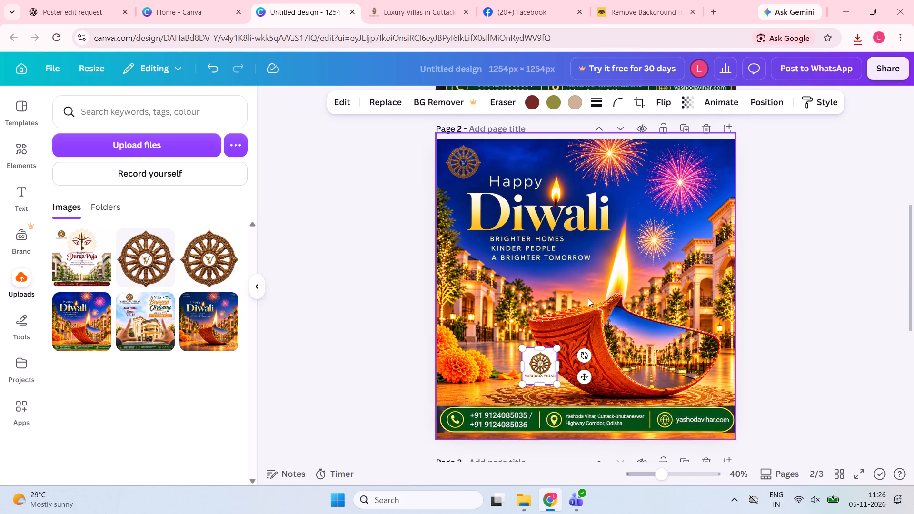
Replace the wheel logo in the page 2 poster's top-left corner with the cropped Yashoda Vihar logo.
click(468, 171)
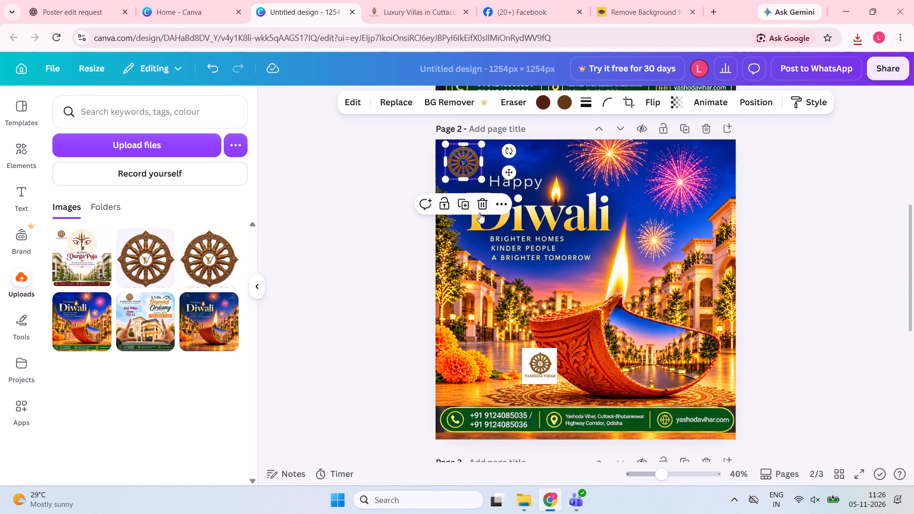
click(479, 213)
drag(538, 373, 491, 248)
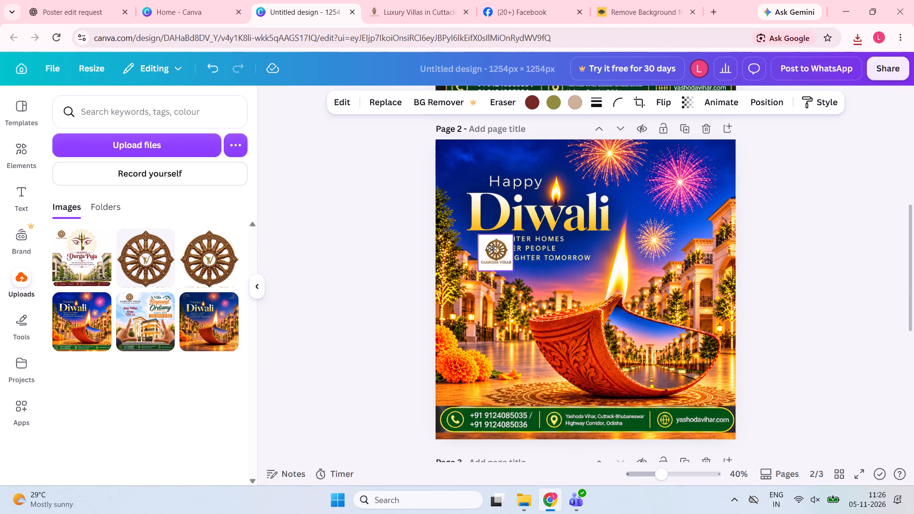
drag(491, 248, 459, 170)
click(666, 298)
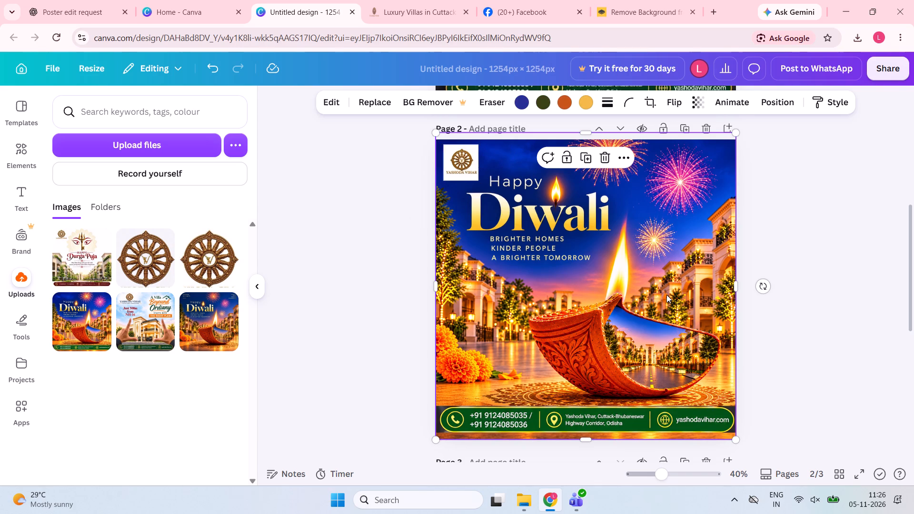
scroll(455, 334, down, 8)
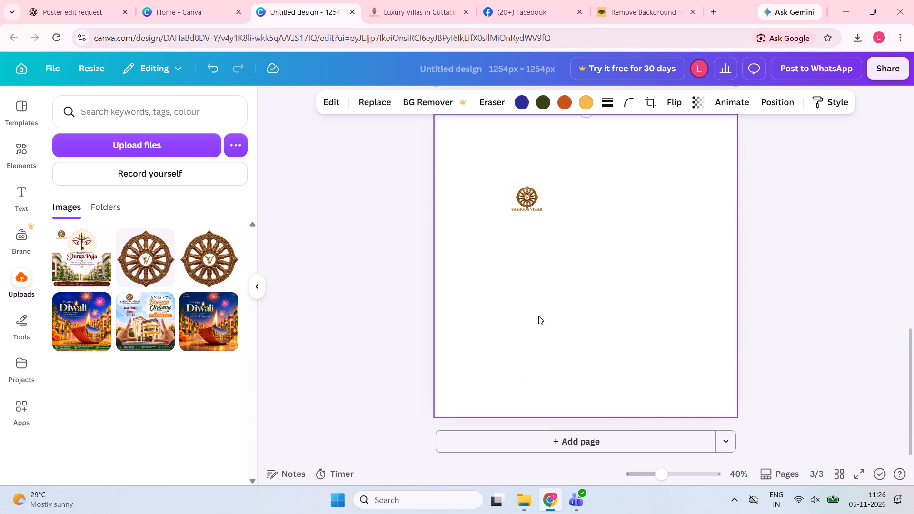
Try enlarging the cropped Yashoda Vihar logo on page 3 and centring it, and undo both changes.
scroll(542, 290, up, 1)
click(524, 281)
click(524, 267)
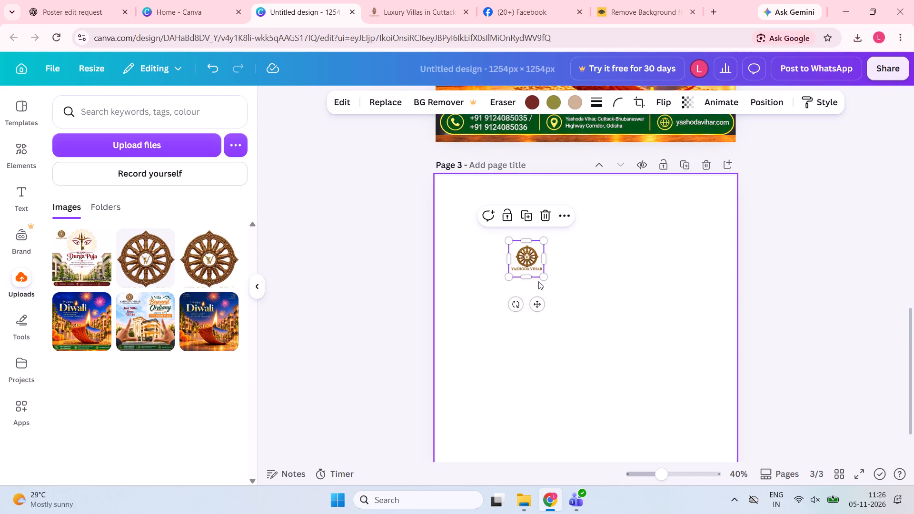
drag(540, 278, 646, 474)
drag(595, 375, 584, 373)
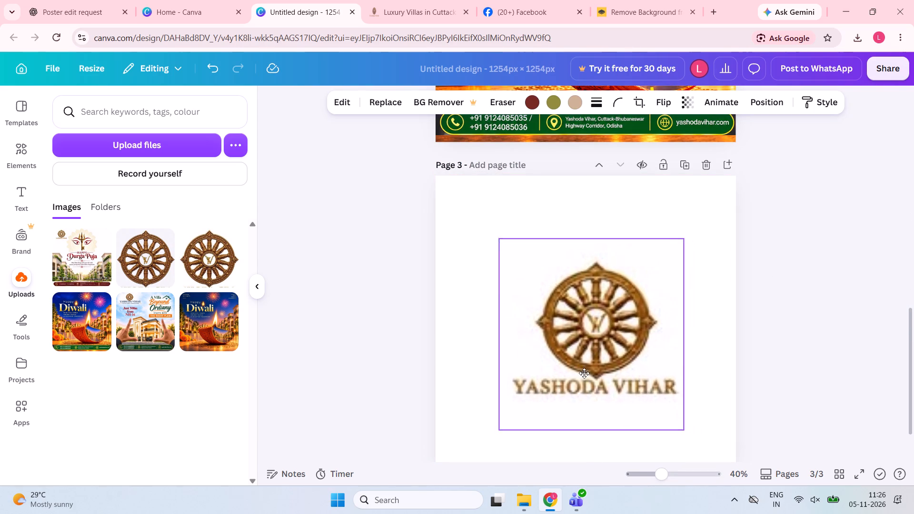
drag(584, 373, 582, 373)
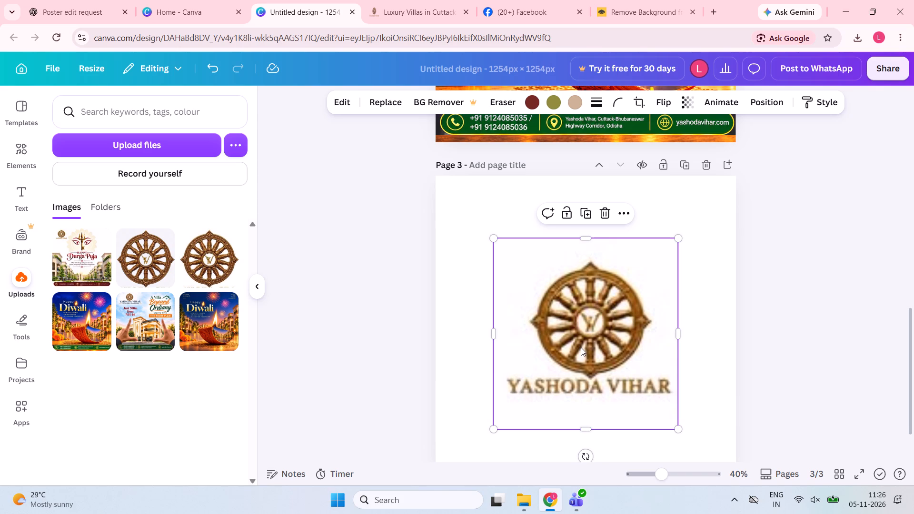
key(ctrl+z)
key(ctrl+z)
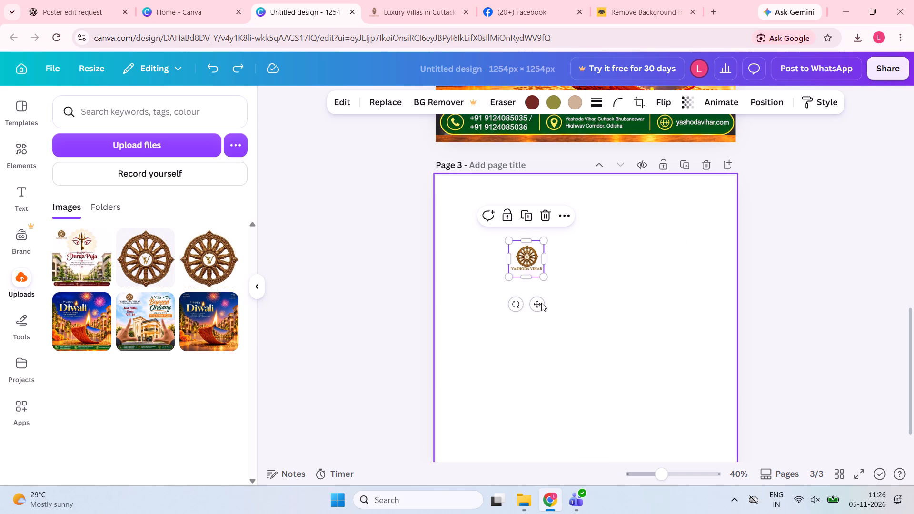
Extend the crop of the logo image on page 3 outwards to restore the full Durga Puja poster.
click(596, 307)
click(520, 265)
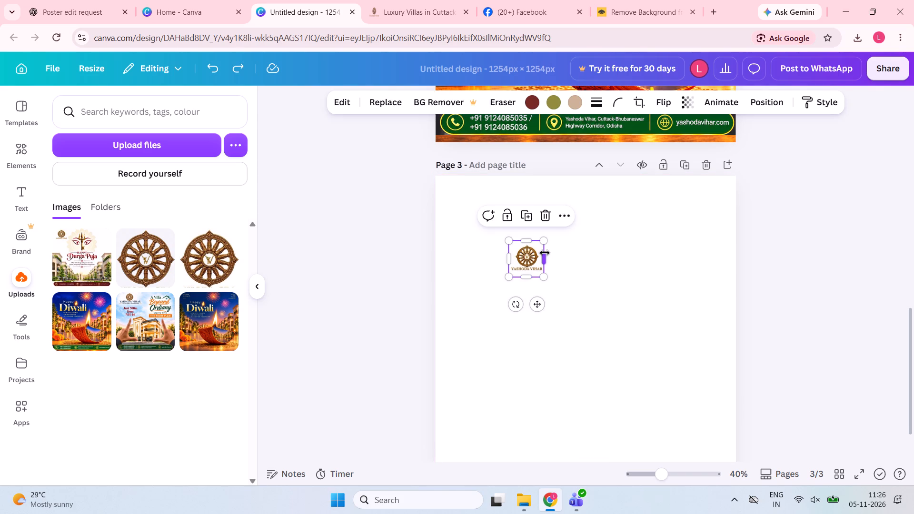
drag(545, 257, 691, 262)
drag(598, 275, 587, 424)
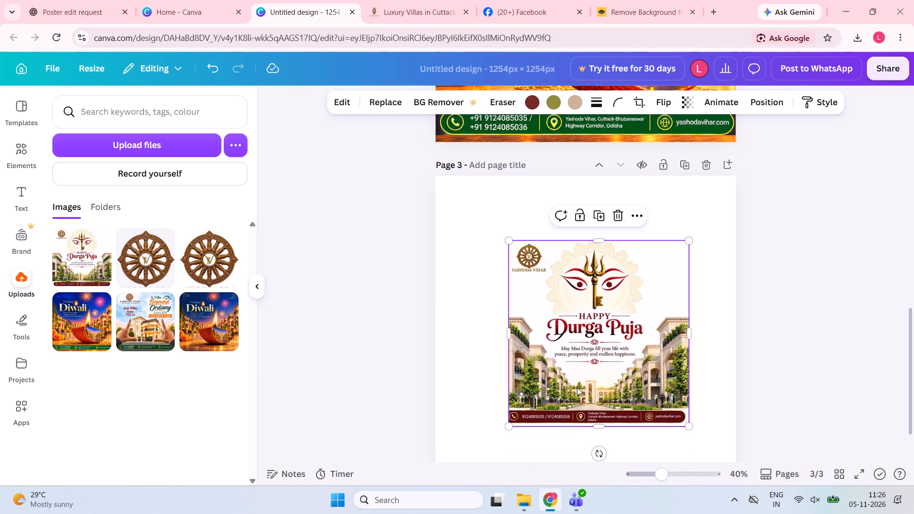
click(596, 328)
Split the Durga Puja poster on page 3 into editable elements with Magic Layers.
click(578, 319)
click(343, 103)
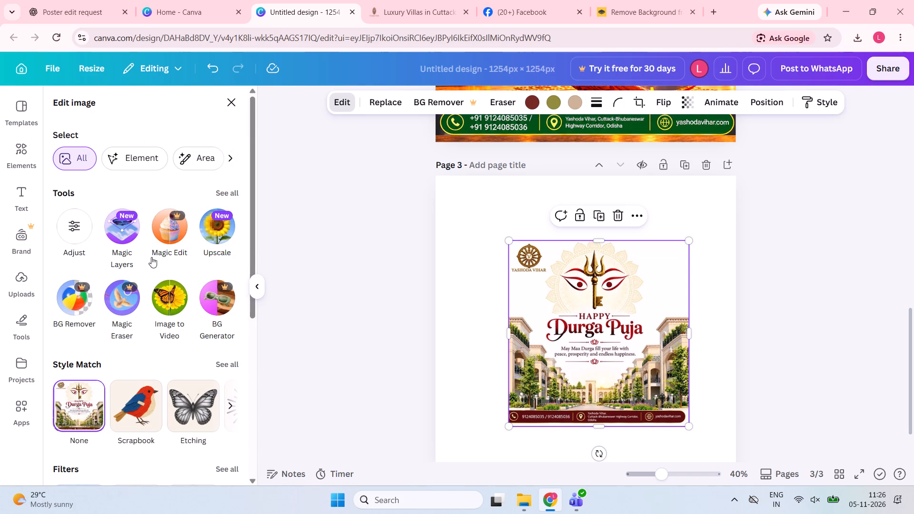
click(125, 238)
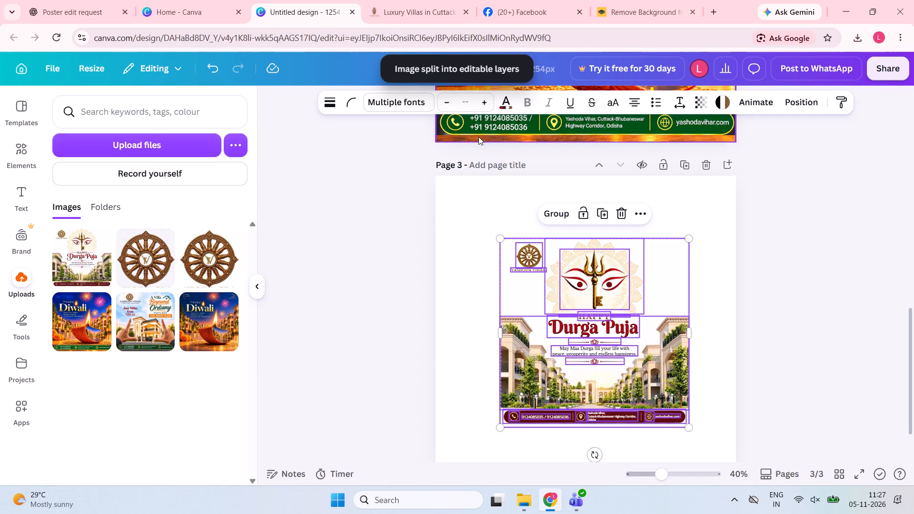
drag(532, 263, 514, 263)
click(507, 257)
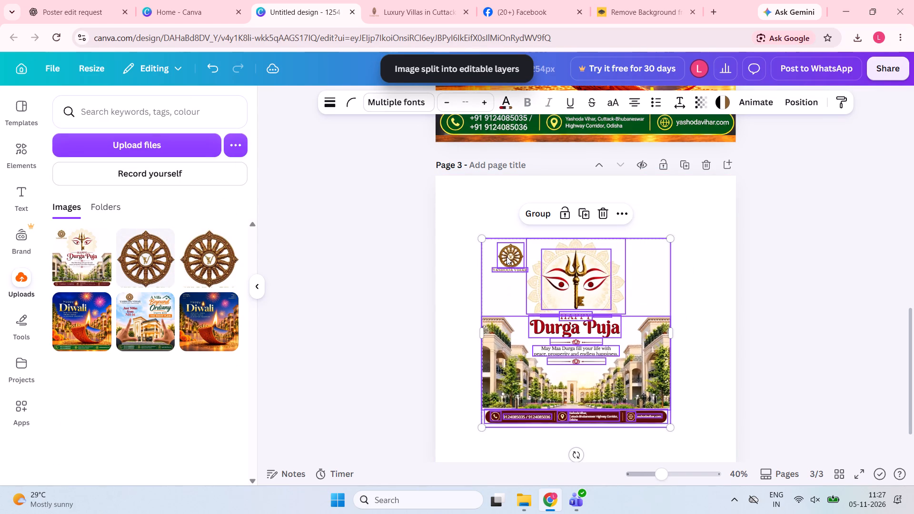
Duplicate the YASHODA VIHAR text from the Durga Puja poster and move the copy onto the page 2 Diwali poster.
click(513, 270)
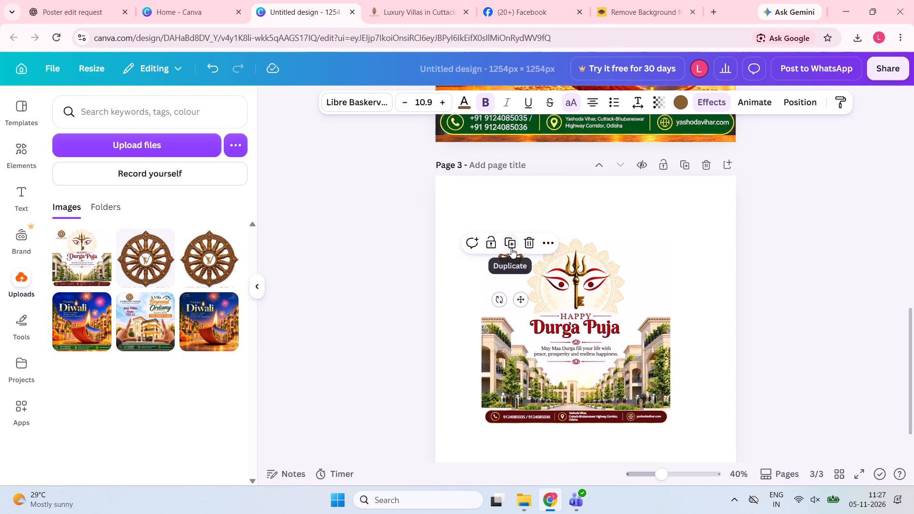
click(511, 248)
drag(524, 305, 526, 228)
scroll(572, 319, up, 3)
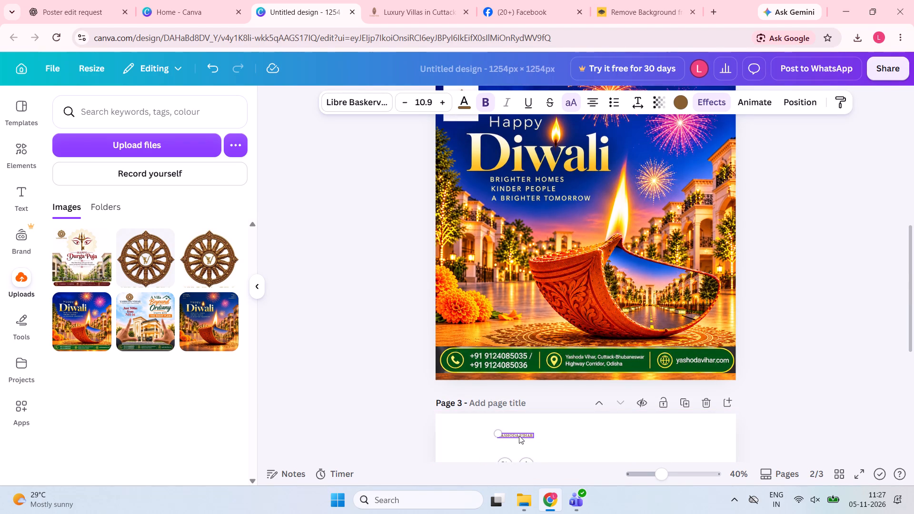
drag(519, 435, 510, 276)
Delete the white-backed Yashoda Vihar logo from the upper-left corner of the page 2 poster.
scroll(554, 337, up, 2)
click(464, 225)
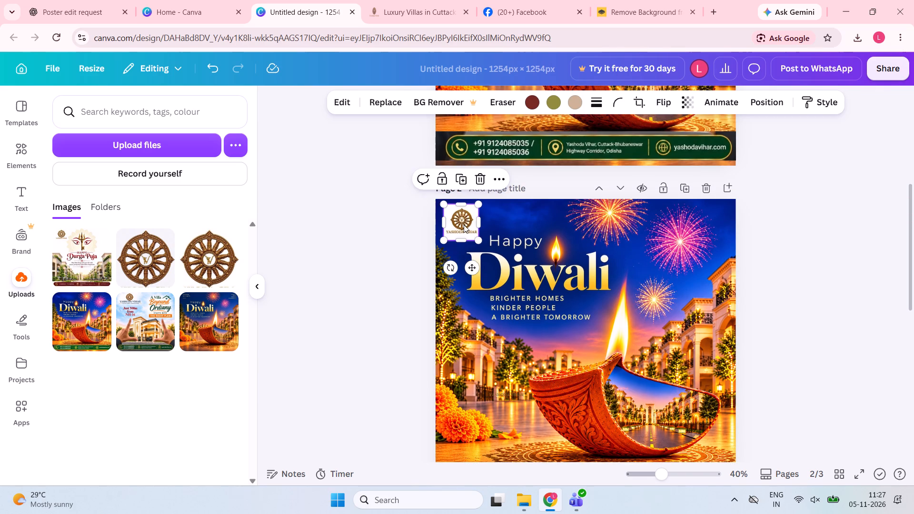
click(482, 174)
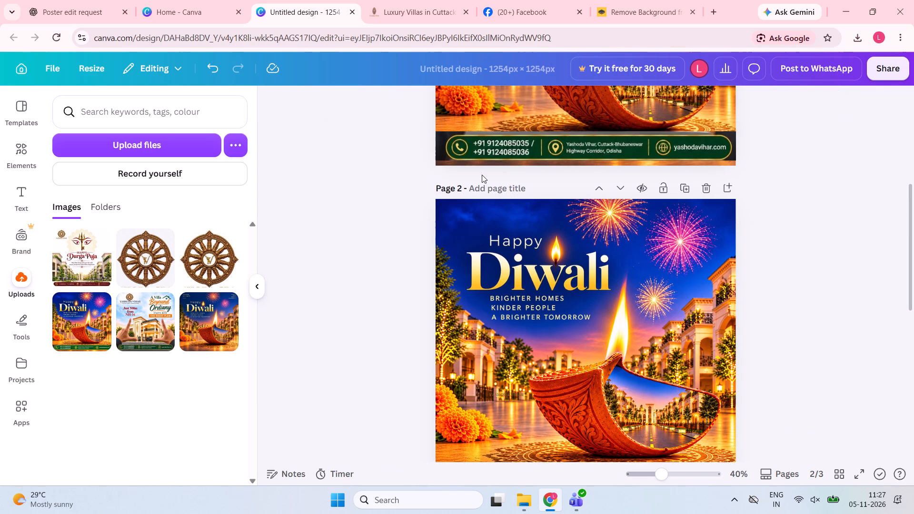
Add the uploaded transparent-background wheel logo to page 2, reduced to about 341 × 337 px and moved over the "Happy Diwali" heading.
click(198, 270)
click(605, 250)
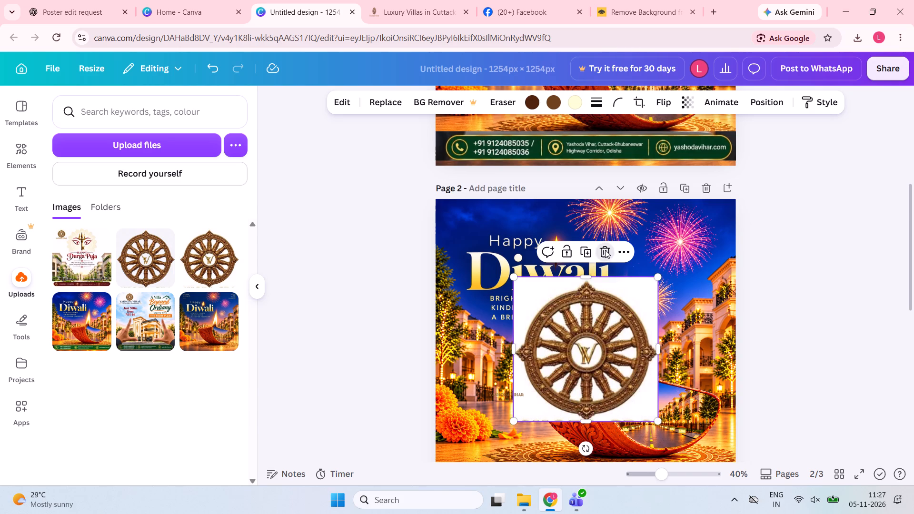
click(147, 262)
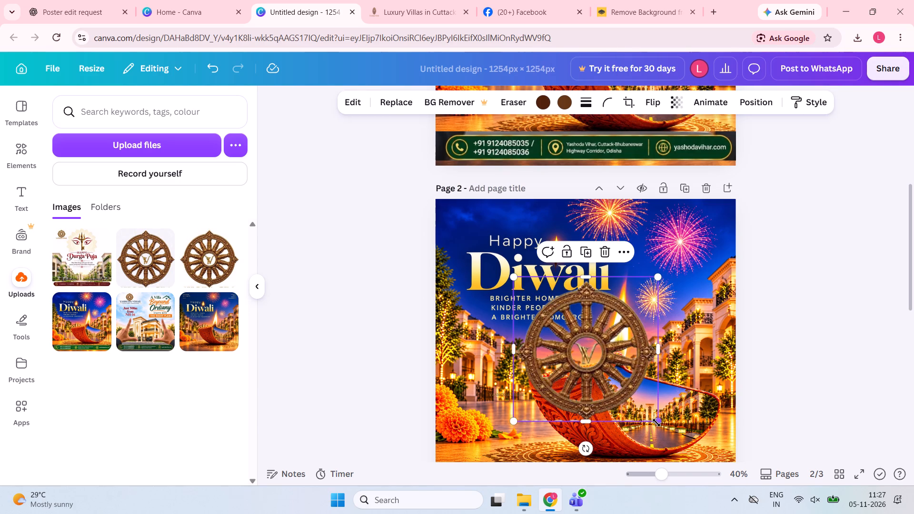
drag(658, 425, 610, 348)
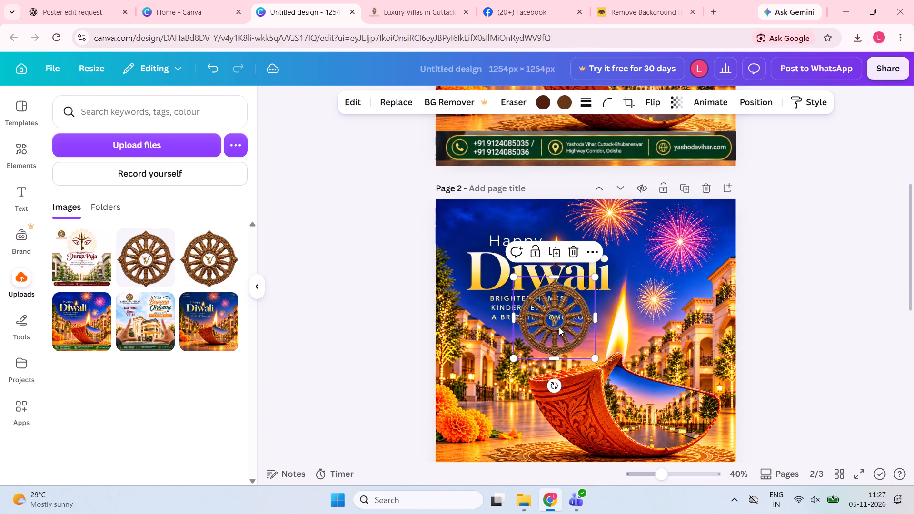
drag(558, 322, 502, 257)
drag(497, 296, 497, 293)
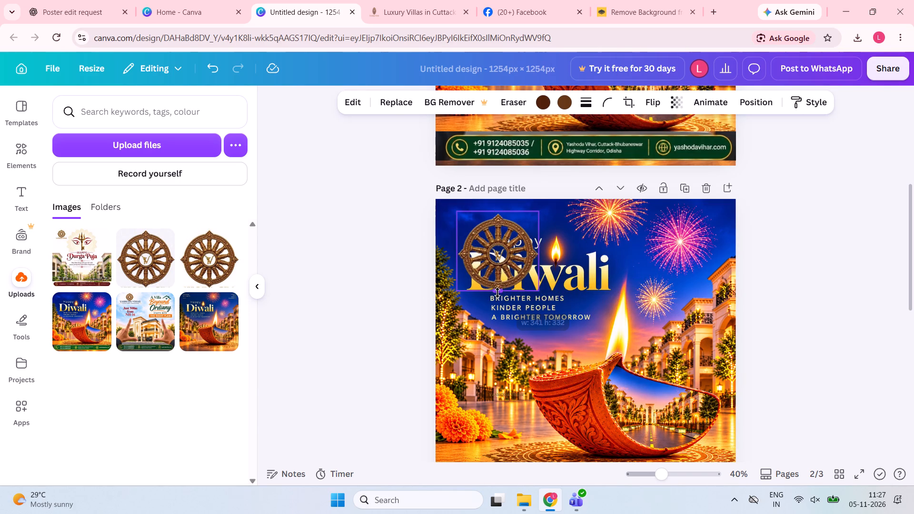
drag(497, 293, 505, 296)
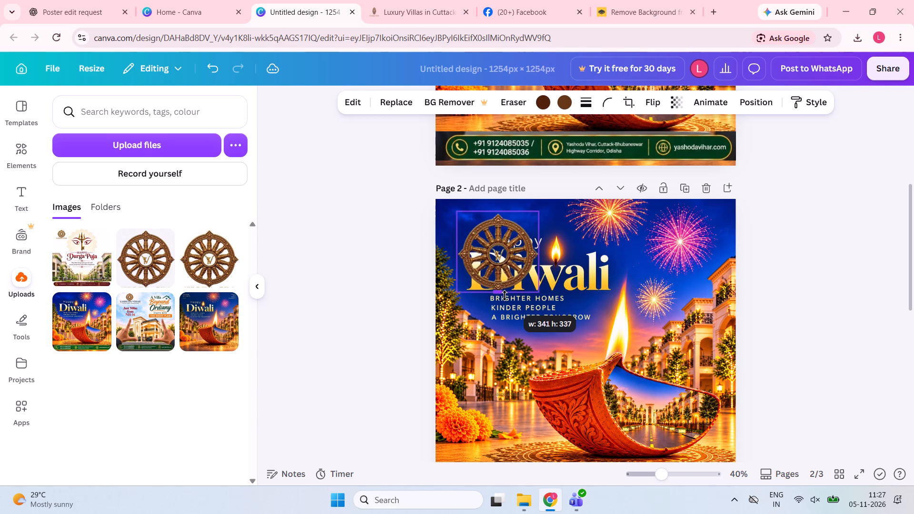
drag(505, 296, 505, 295)
Shrink the wheel logo further and place it in the page 2 poster's upper-left corner, above the "Happy Diwali" heading.
click(596, 363)
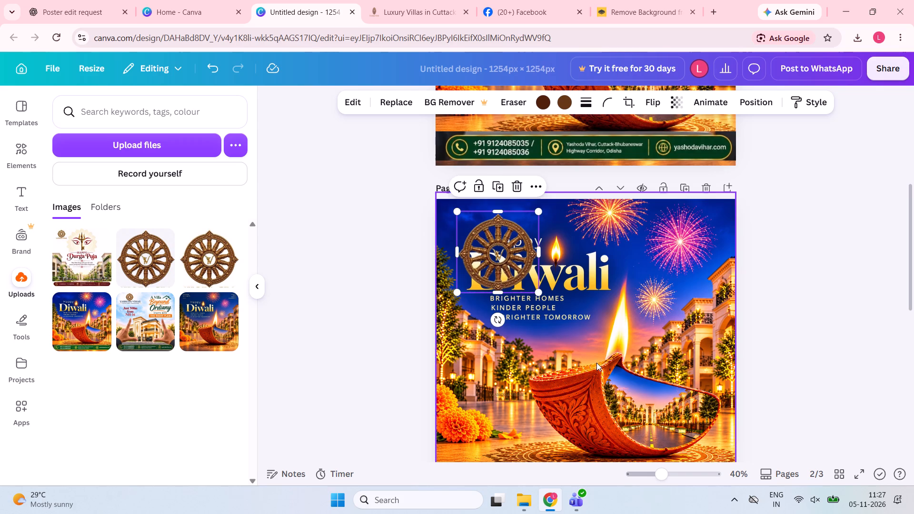
click(504, 264)
click(500, 294)
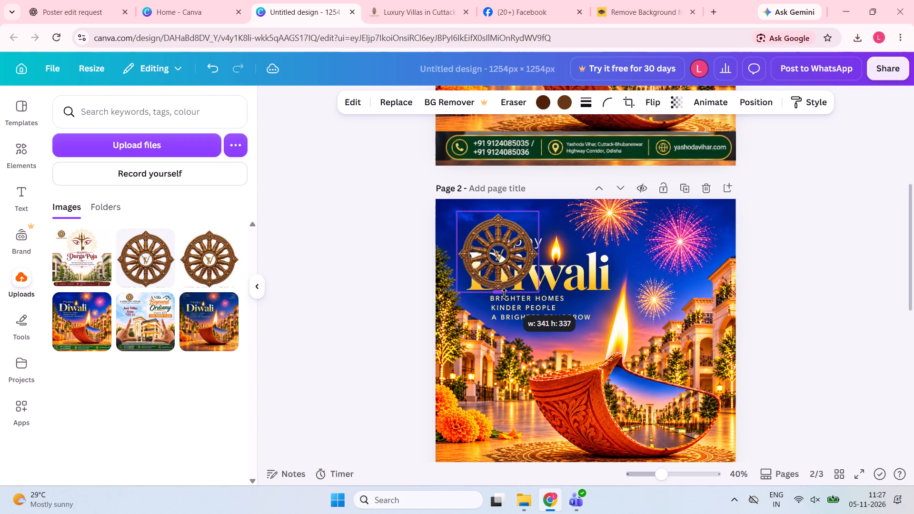
click(651, 395)
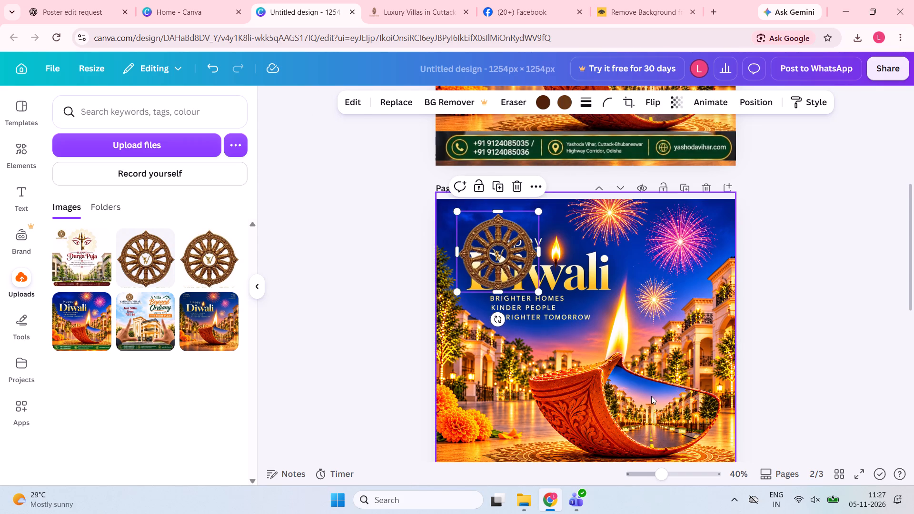
click(498, 247)
drag(541, 292, 534, 290)
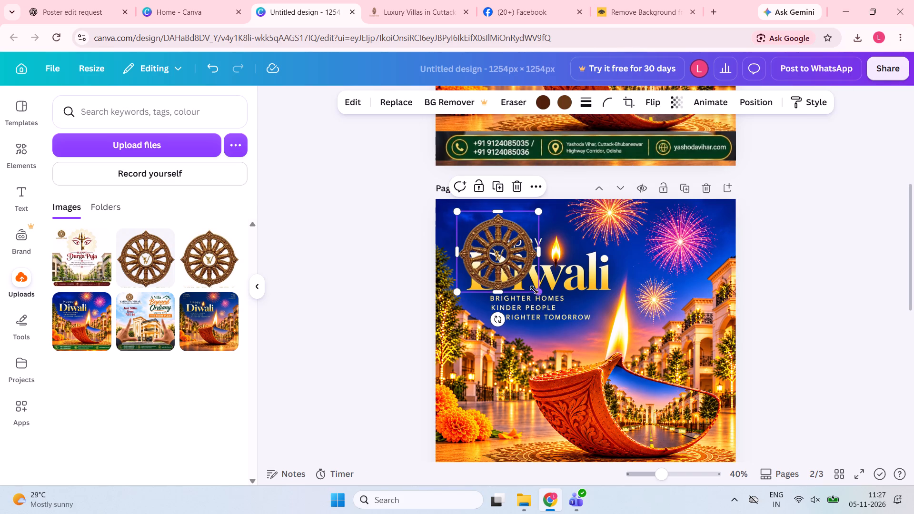
drag(534, 290, 485, 256)
drag(482, 226, 475, 217)
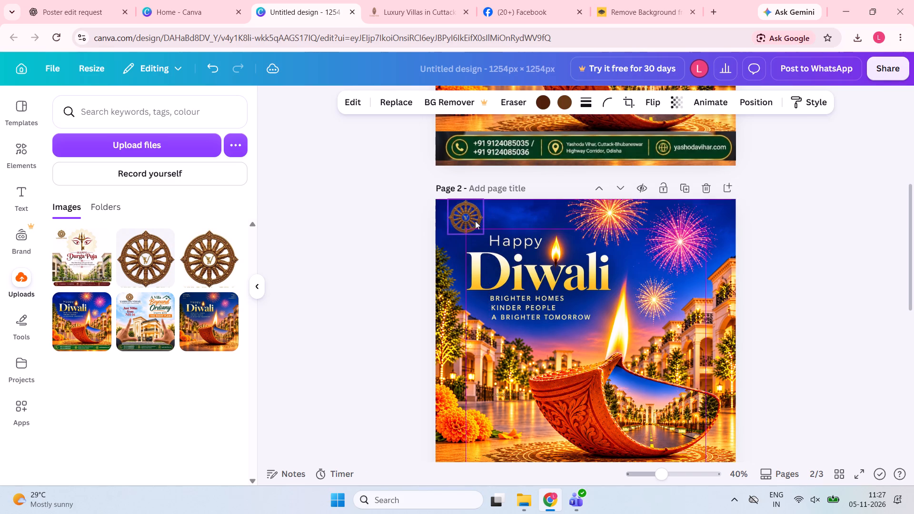
Position the YASHODA VIHAR text directly beneath the wheel logo on the page 2 poster.
drag(507, 394, 467, 234)
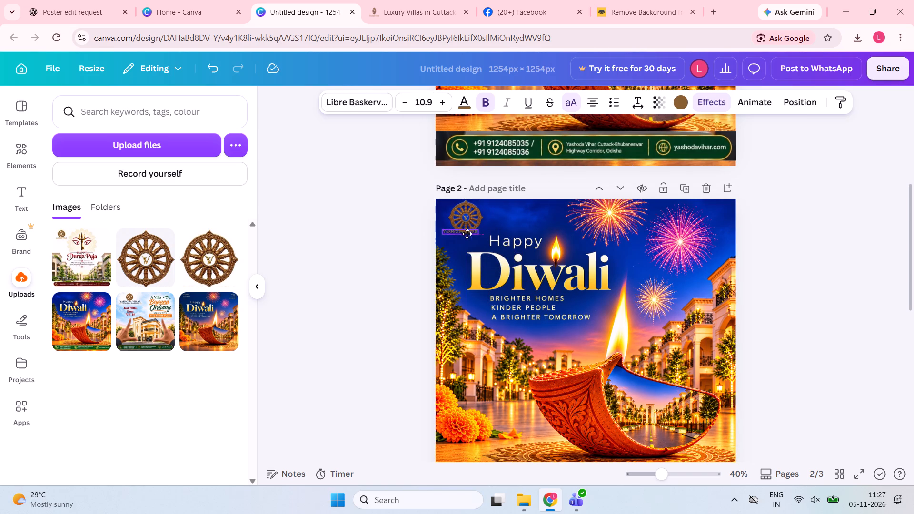
drag(467, 234, 469, 235)
click(621, 321)
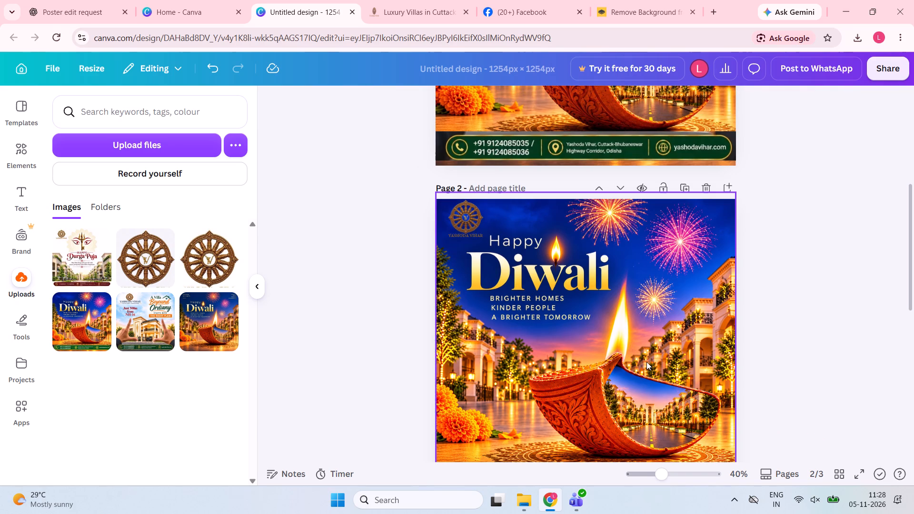
Compare the pages and delete page 1, the Diwali poster without a logo.
scroll(681, 317, down, 2)
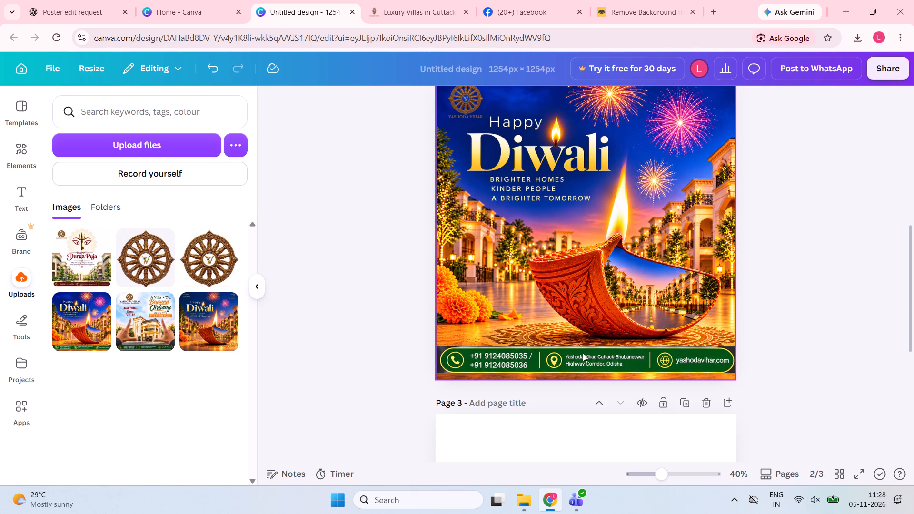
scroll(583, 353, up, 1)
scroll(583, 353, down, 2)
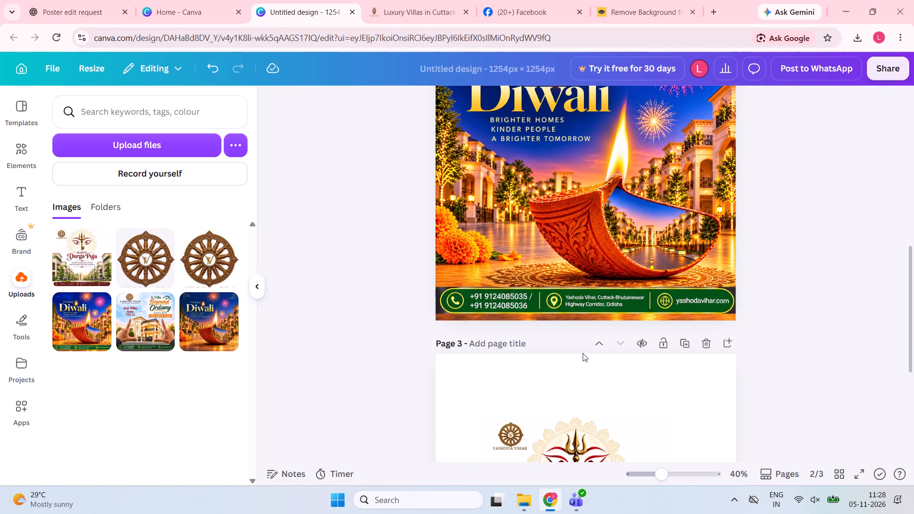
scroll(580, 353, up, 10)
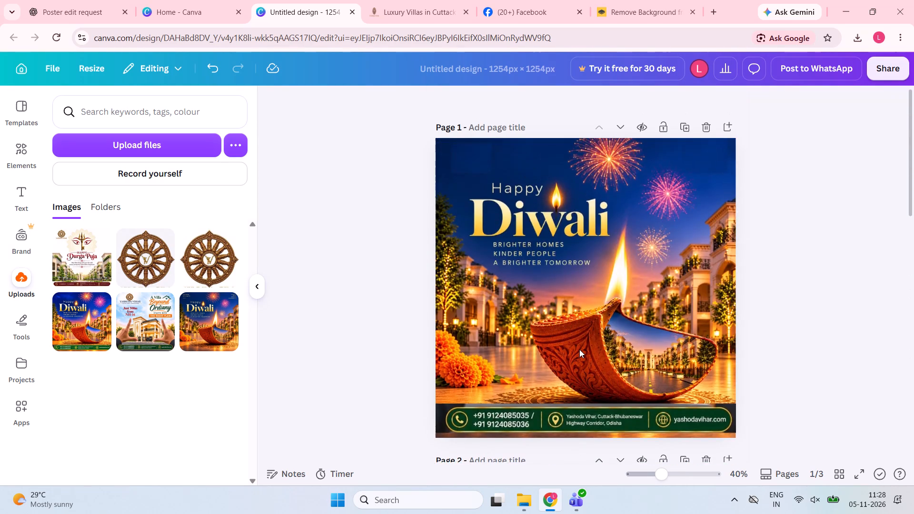
scroll(579, 349, up, 3)
scroll(579, 349, down, 6)
scroll(579, 349, up, 7)
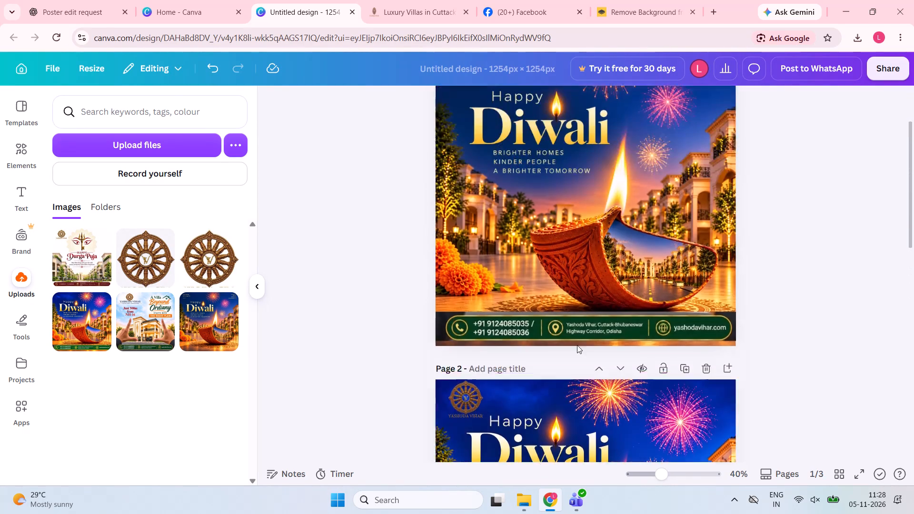
scroll(577, 344, up, 4)
click(705, 125)
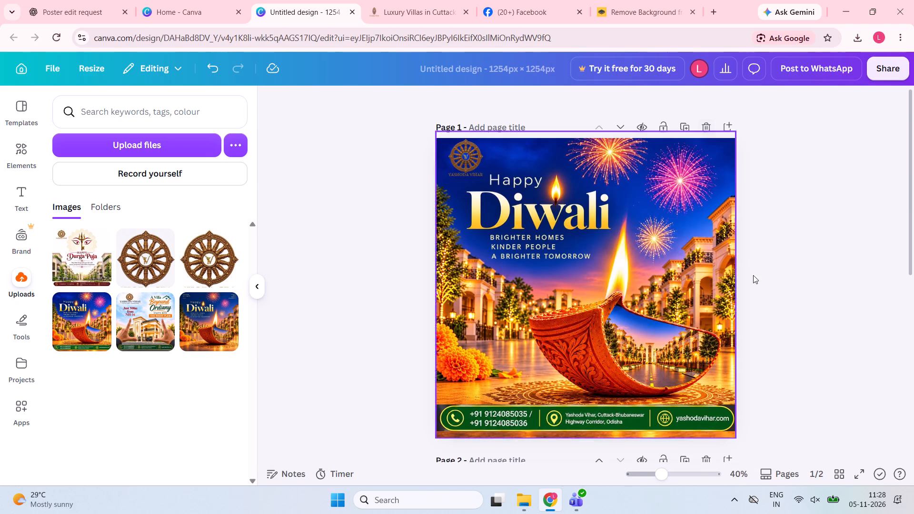
Download only the current page, the branded Diwali poster, as a PNG.
click(885, 80)
click(887, 67)
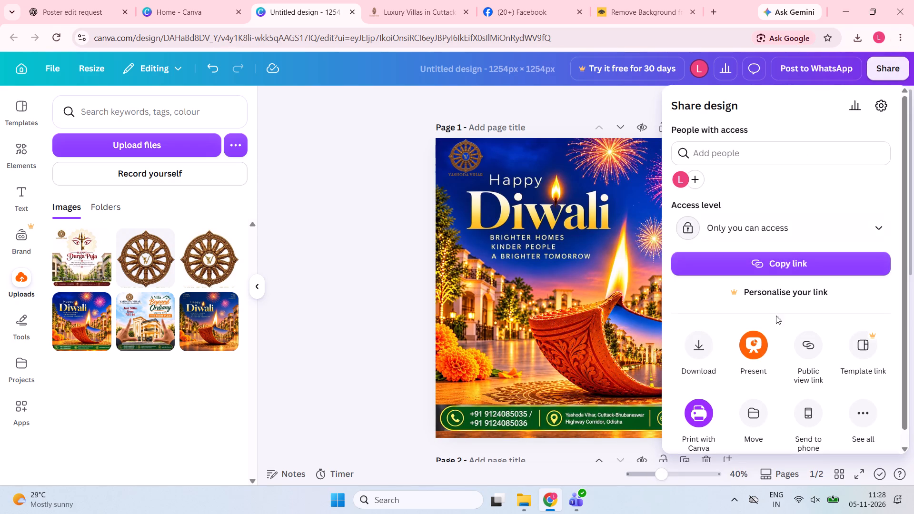
click(704, 352)
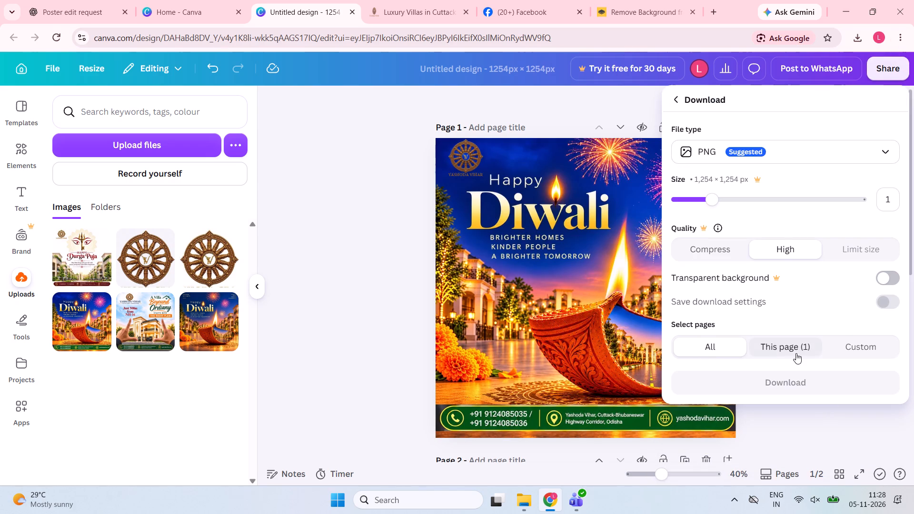
click(796, 353)
click(790, 376)
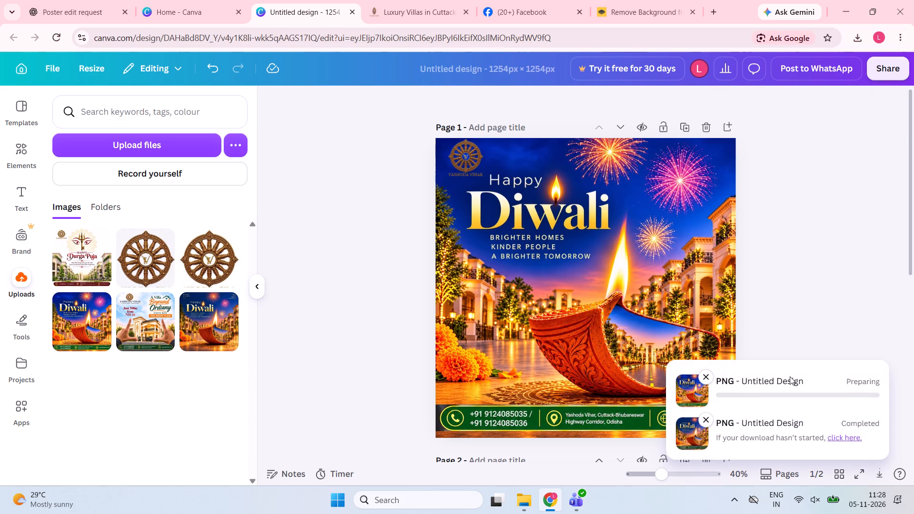
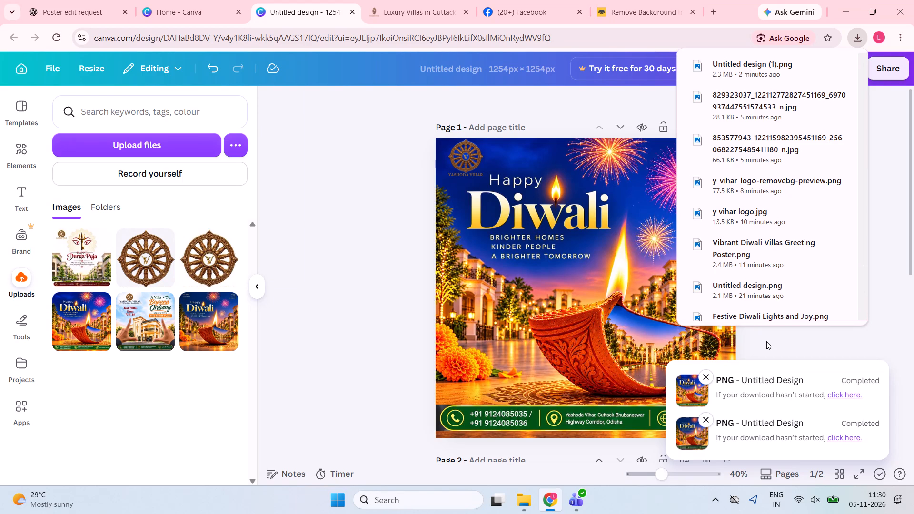
Pull the background poster image's top edge down to meet the top edge of page 1.
click(404, 239)
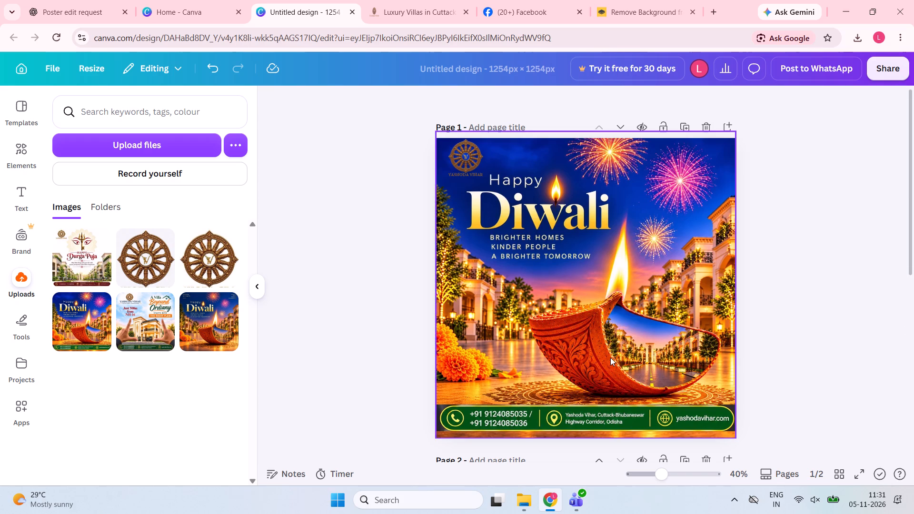
click(536, 245)
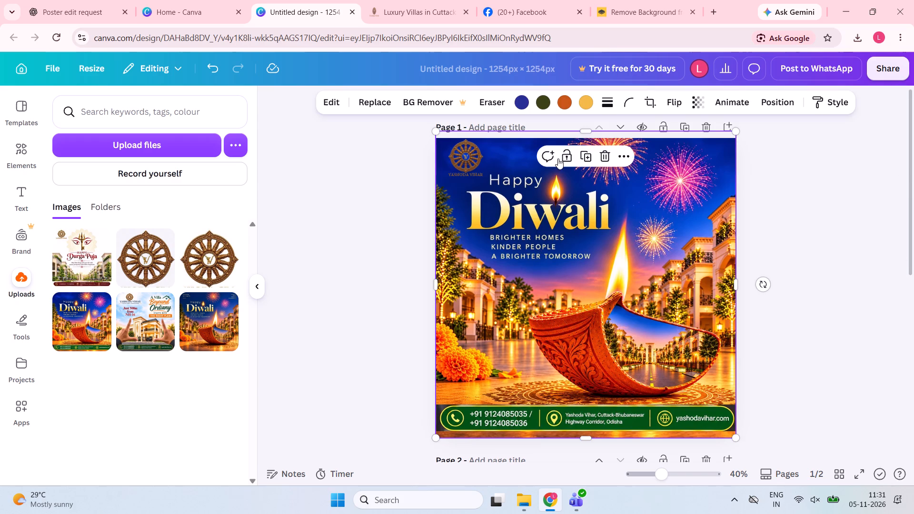
drag(589, 134, 588, 139)
click(835, 242)
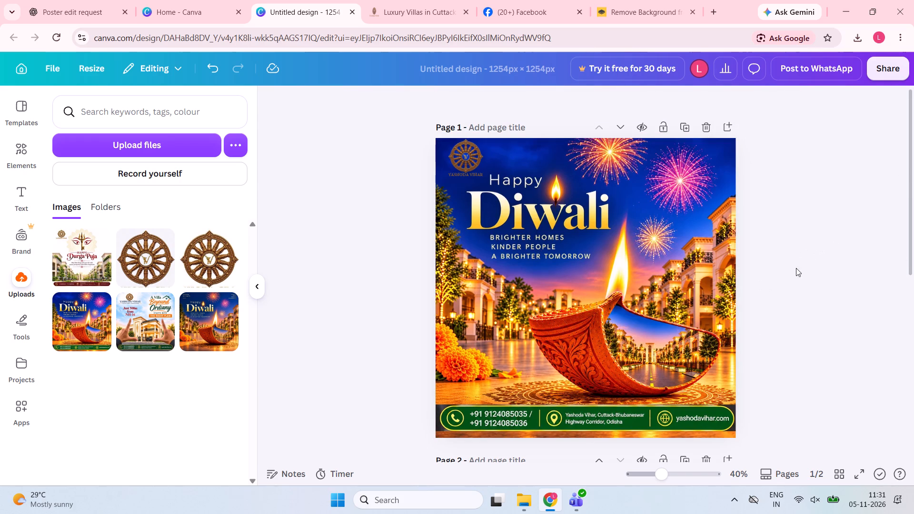
Check both pages and download only page 1, the branded Diwali poster, as a high-quality PNG.
scroll(674, 304, down, 3)
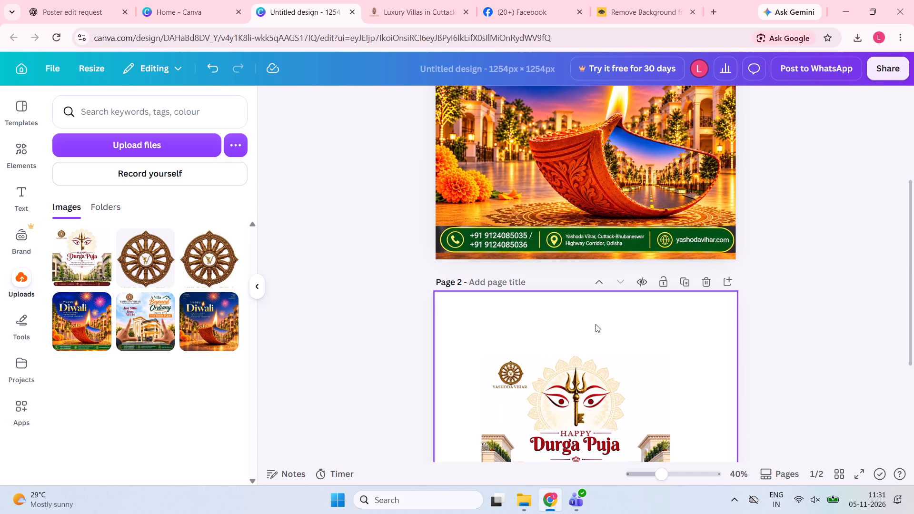
scroll(602, 325, up, 5)
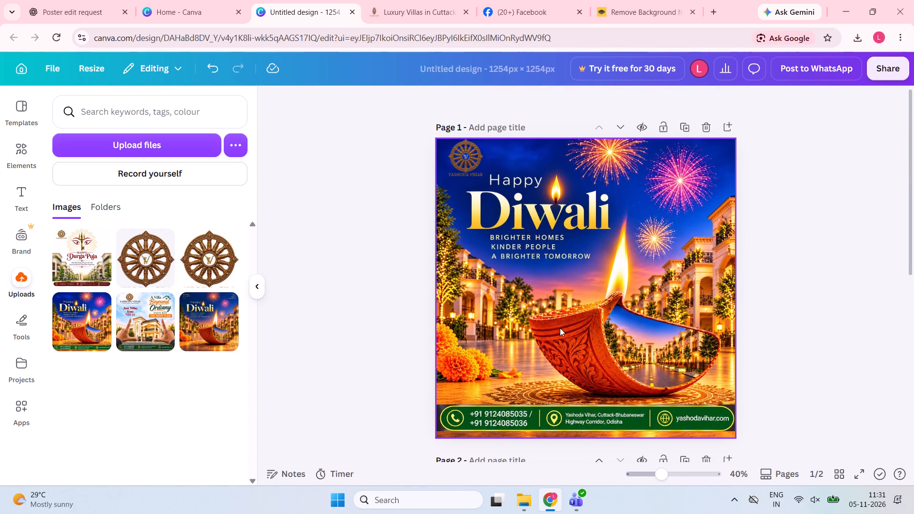
scroll(539, 368, down, 4)
scroll(559, 320, up, 6)
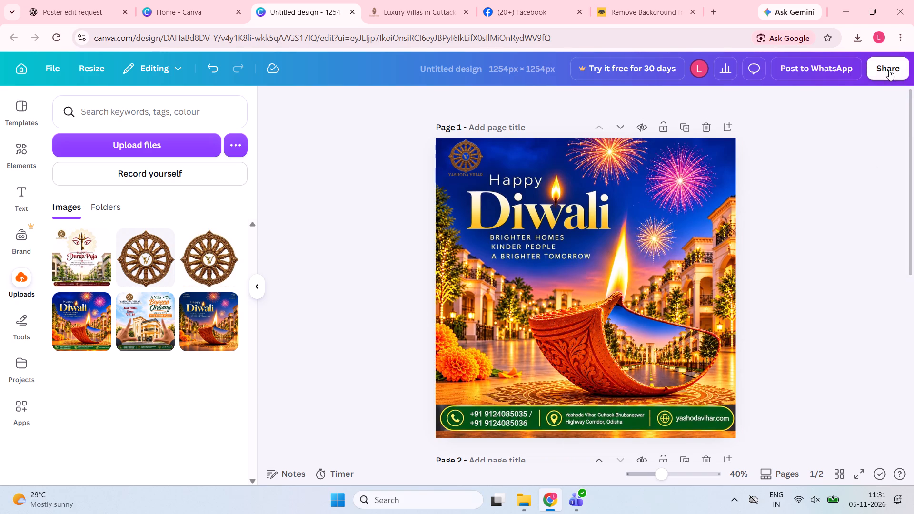
click(889, 70)
click(702, 348)
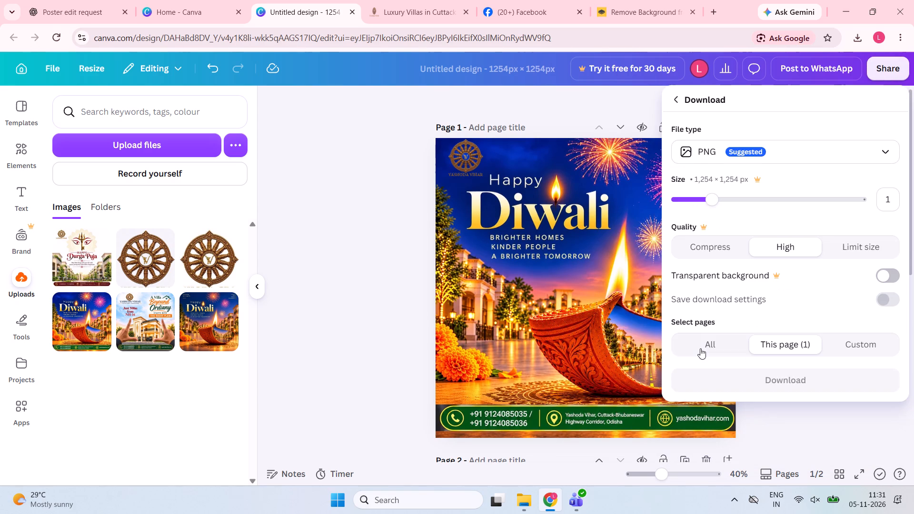
click(798, 375)
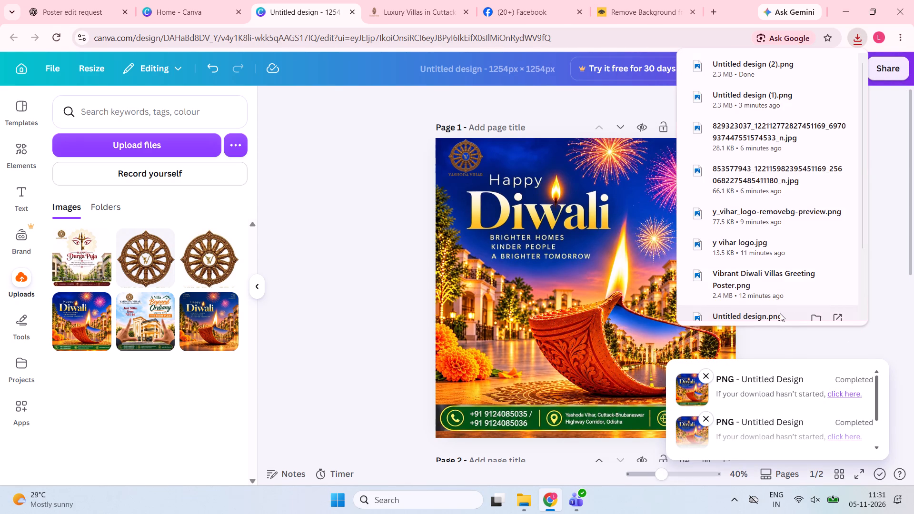
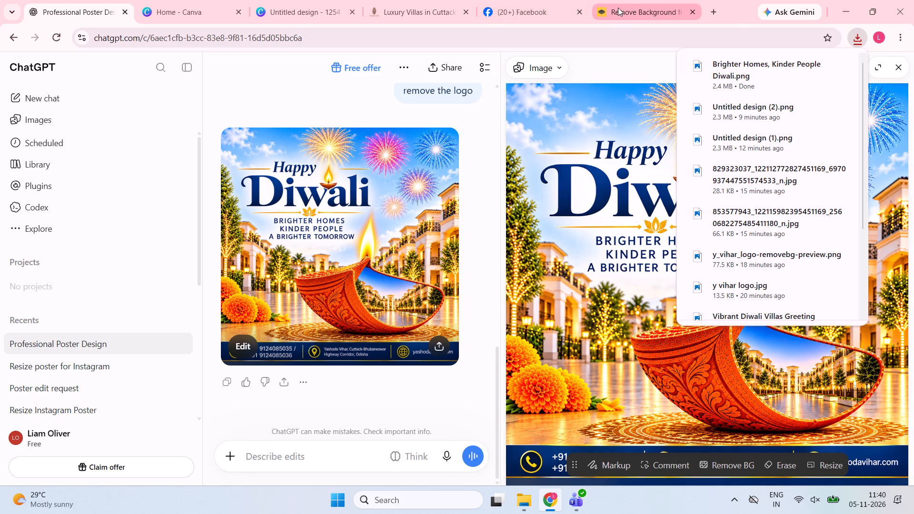
Switch to the open Canva design and upload the "Brighter Homes, Kinder People Diwali" image from Downloads.
click(157, 4)
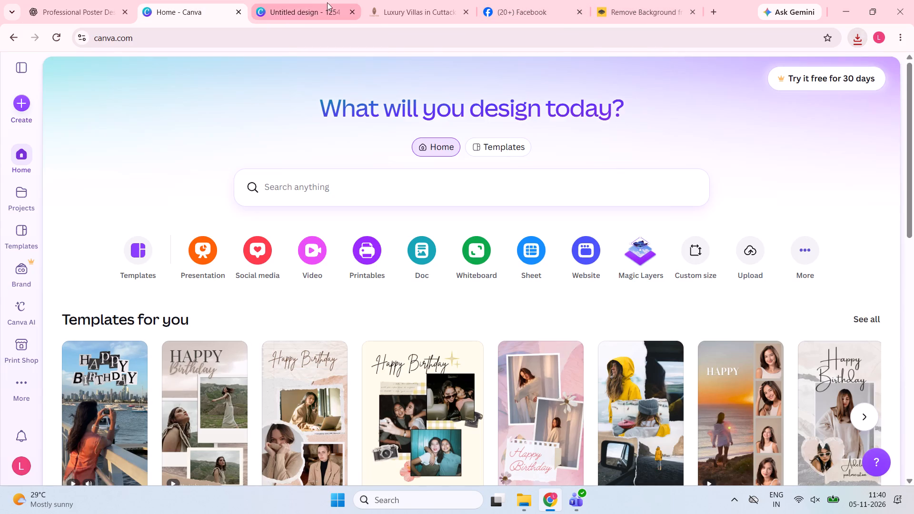
click(305, 17)
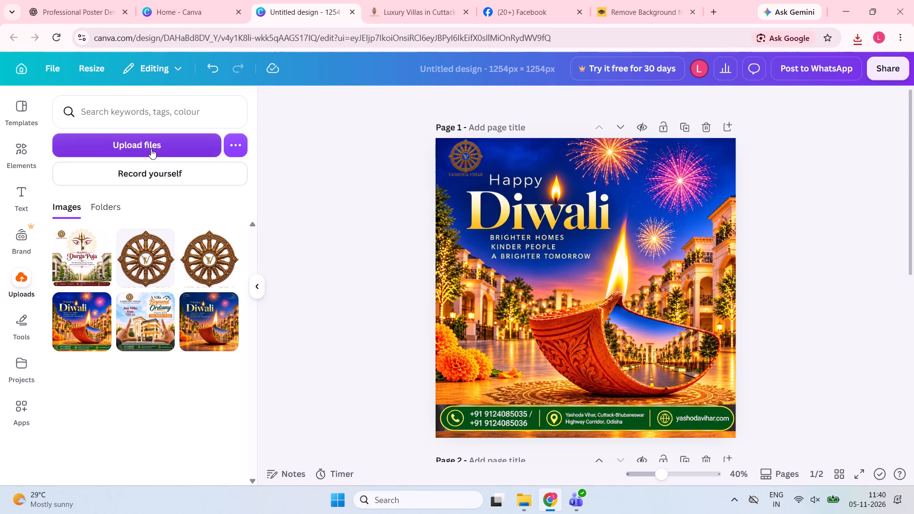
click(144, 142)
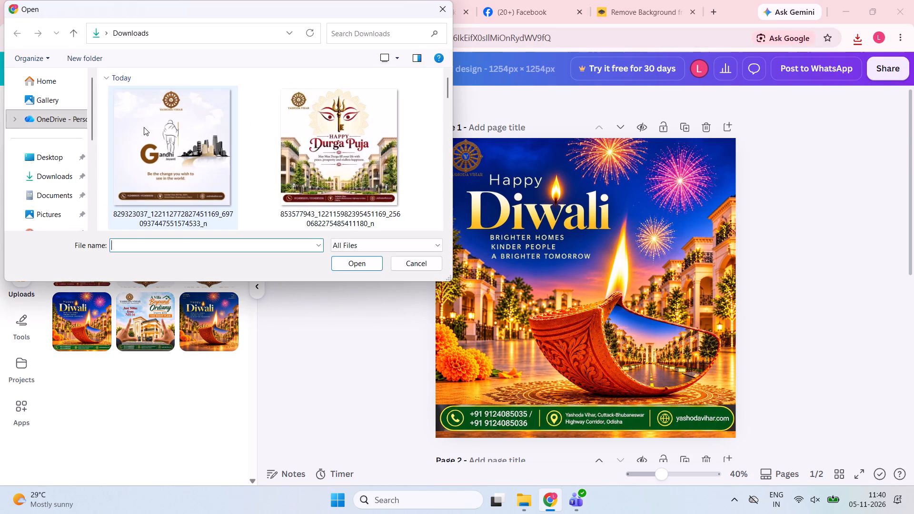
click(40, 176)
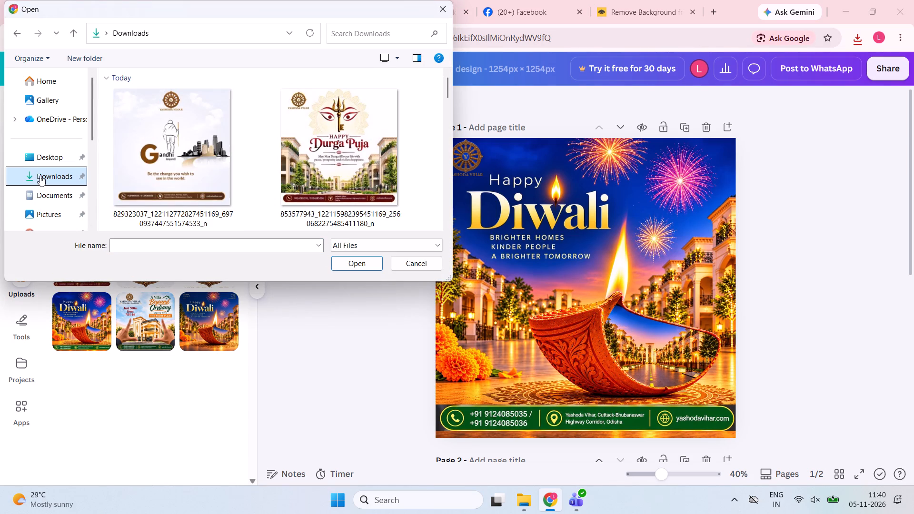
scroll(156, 172, down, 1)
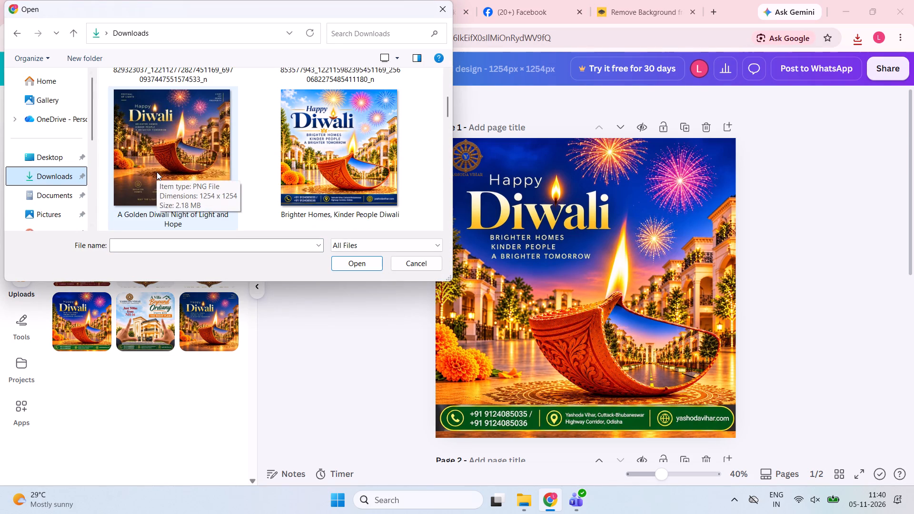
click(317, 168)
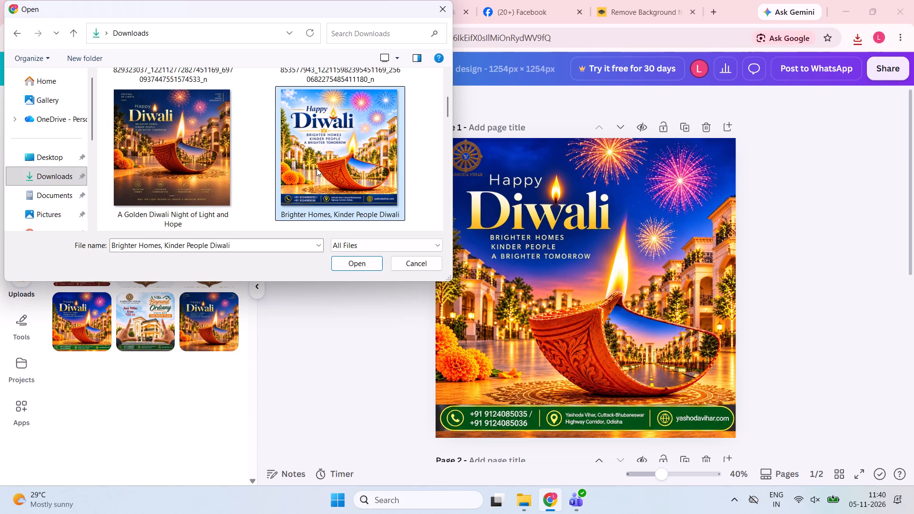
click(350, 265)
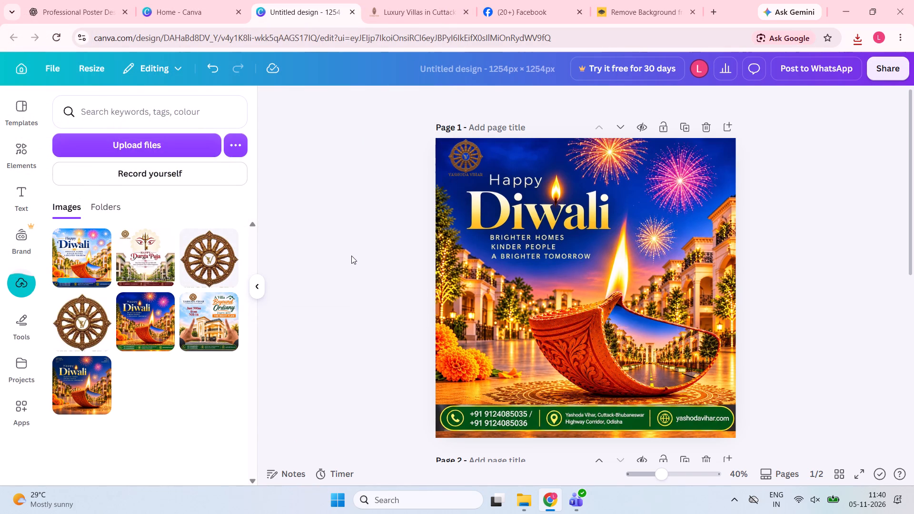
Add a third page to the design and place the uploaded white-sky Diwali poster on it, enlarged to fill the page.
scroll(890, 363, down, 5)
scroll(658, 335, down, 5)
scroll(600, 338, down, 4)
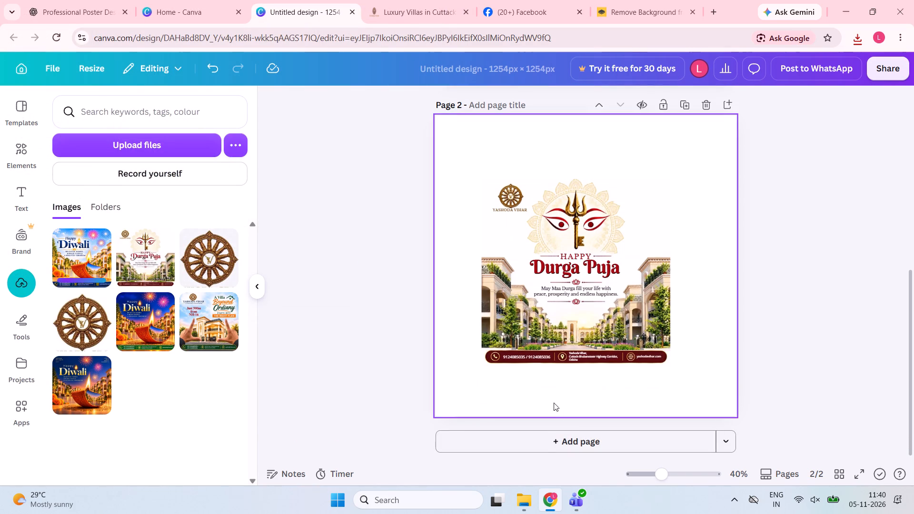
click(556, 441)
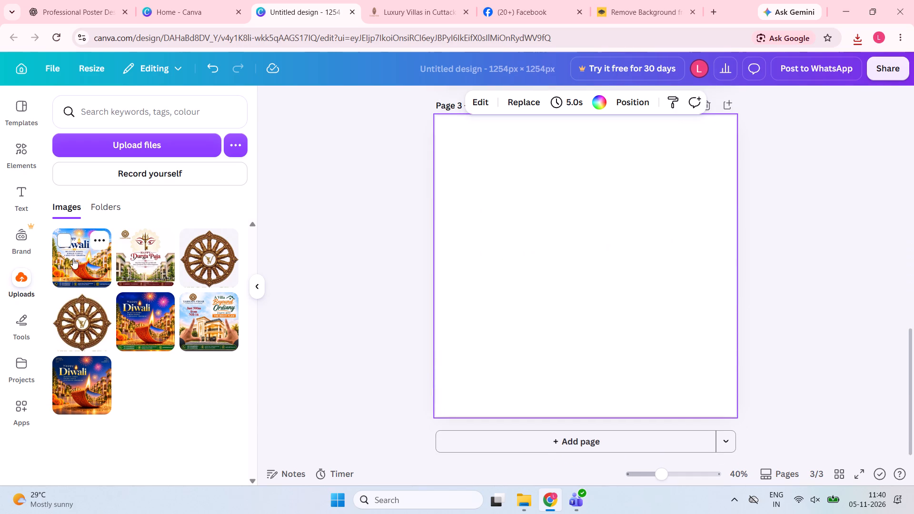
click(66, 264)
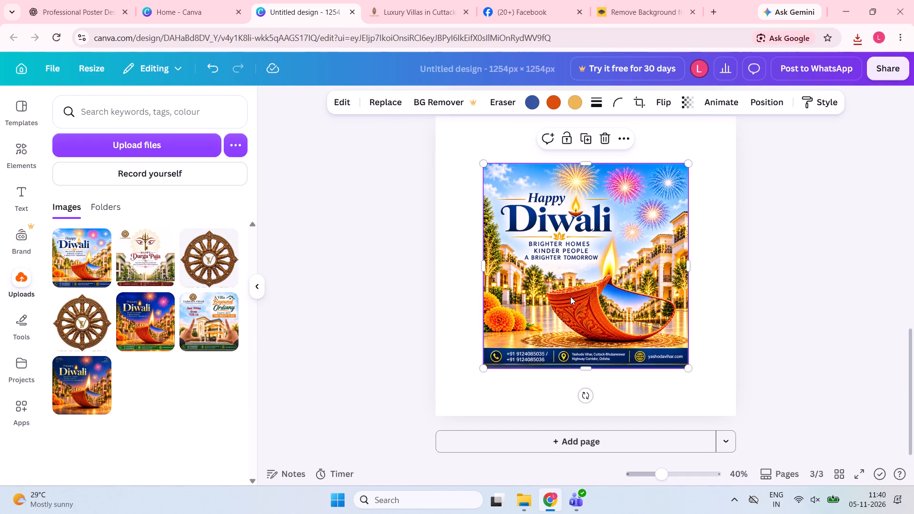
drag(481, 165, 461, 130)
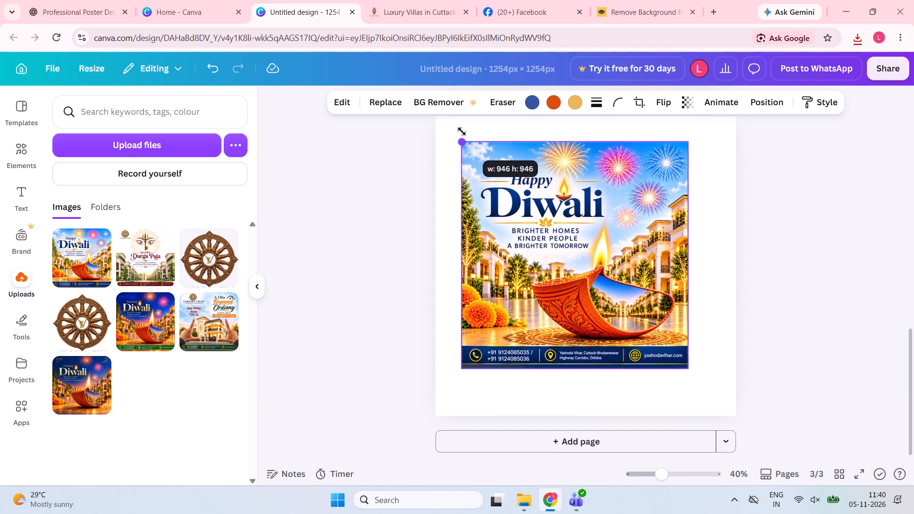
drag(461, 130, 450, 104)
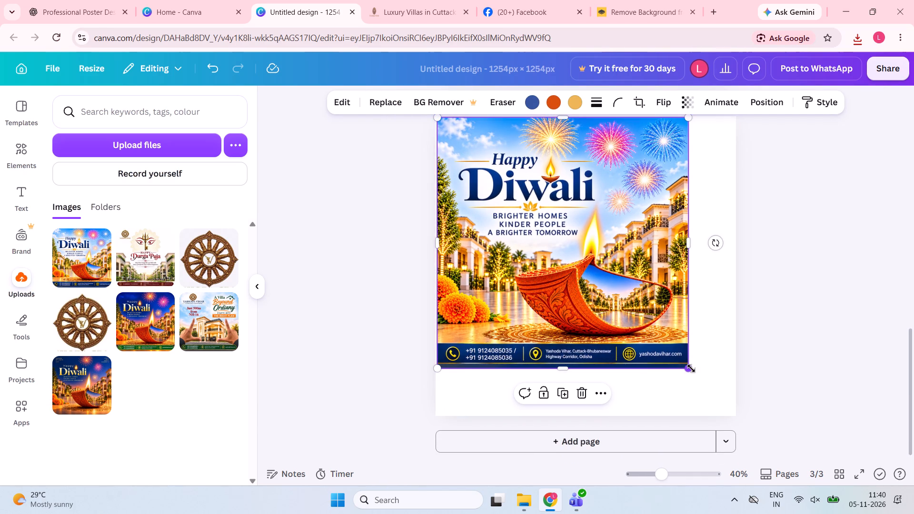
drag(686, 370, 736, 415)
click(882, 372)
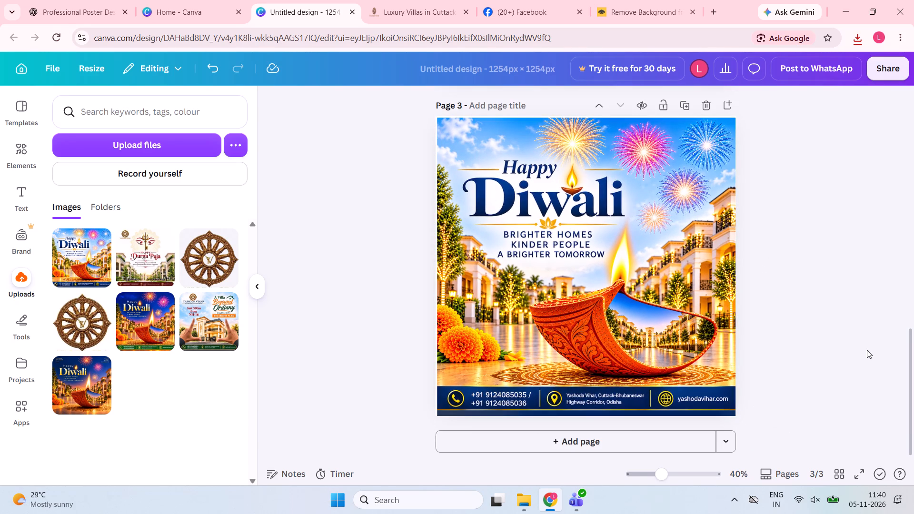
Add the transparent-background wheel logo to page 3, enlarge it moderately and place it in the poster's top-left corner.
click(59, 333)
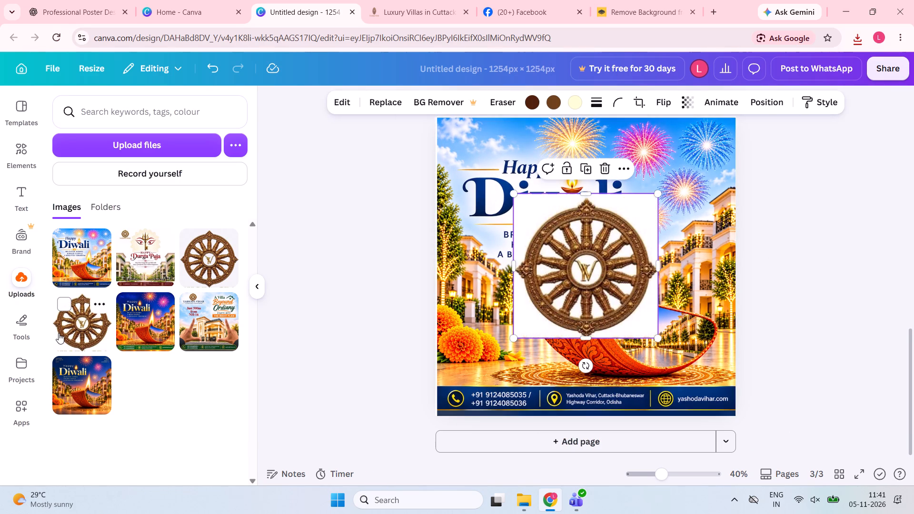
click(606, 173)
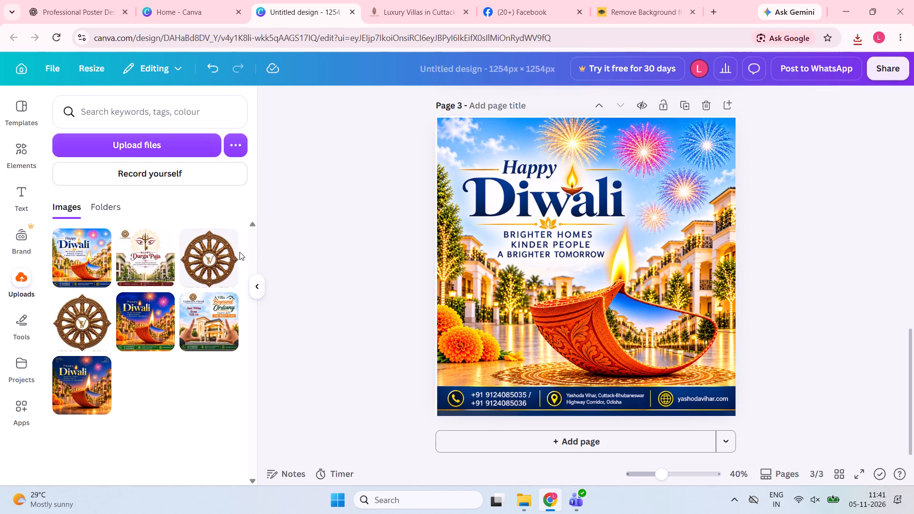
click(206, 260)
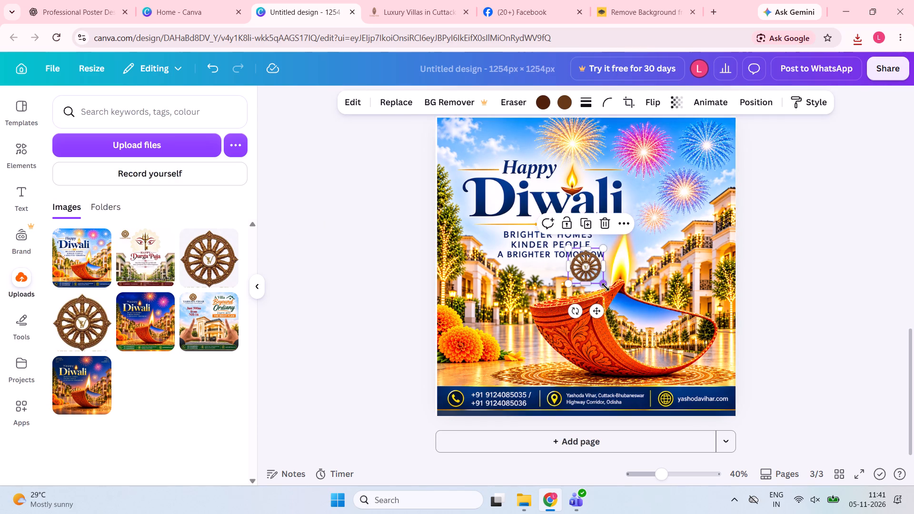
drag(606, 287, 639, 311)
drag(609, 291, 477, 176)
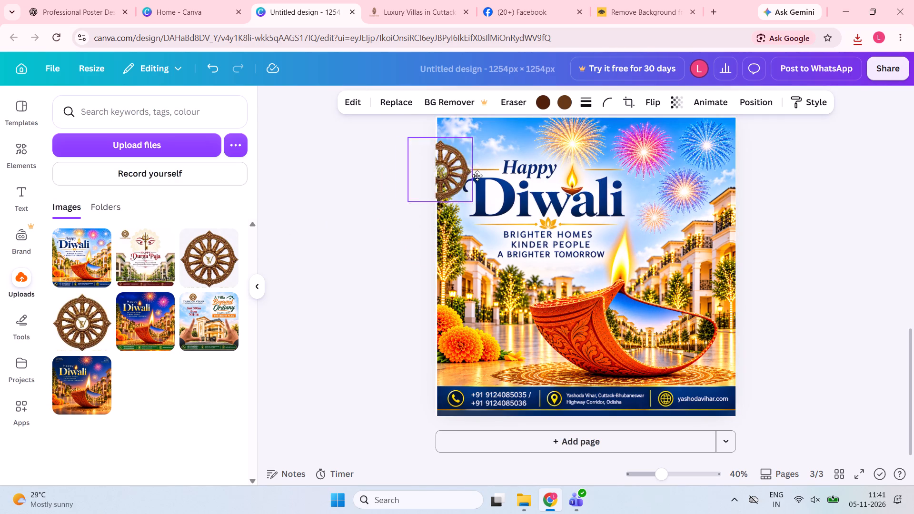
drag(477, 176, 483, 150)
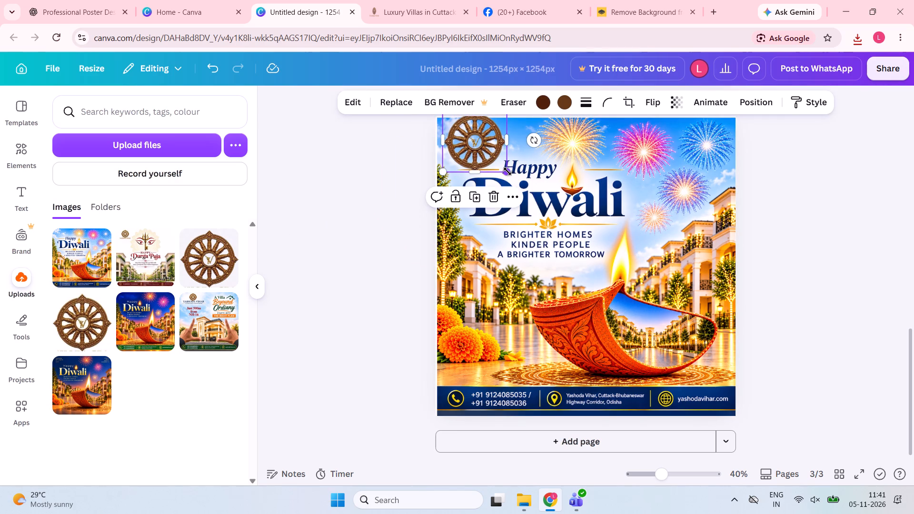
drag(507, 172, 493, 155)
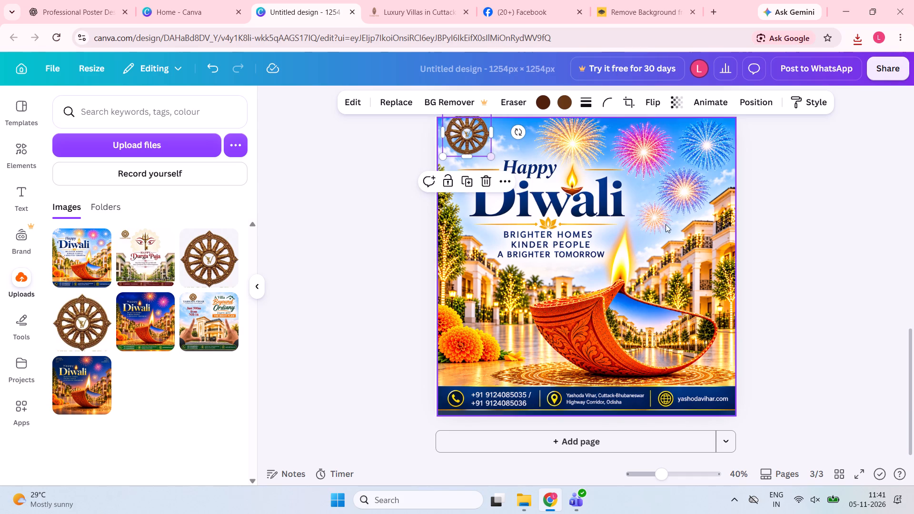
click(669, 269)
Shrink the wheel logo slightly and reposition it fully inside the poster's top-left corner, above the "Happy" heading.
scroll(627, 300, up, 2)
click(475, 257)
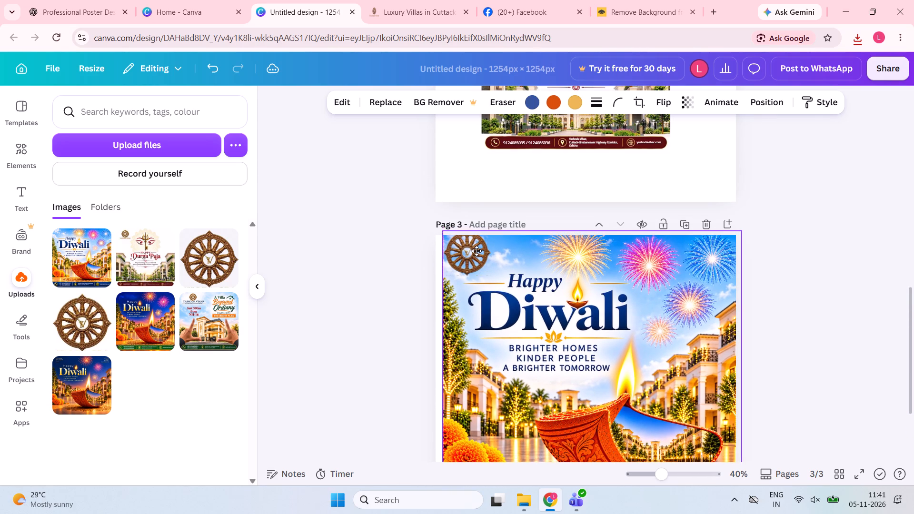
click(478, 261)
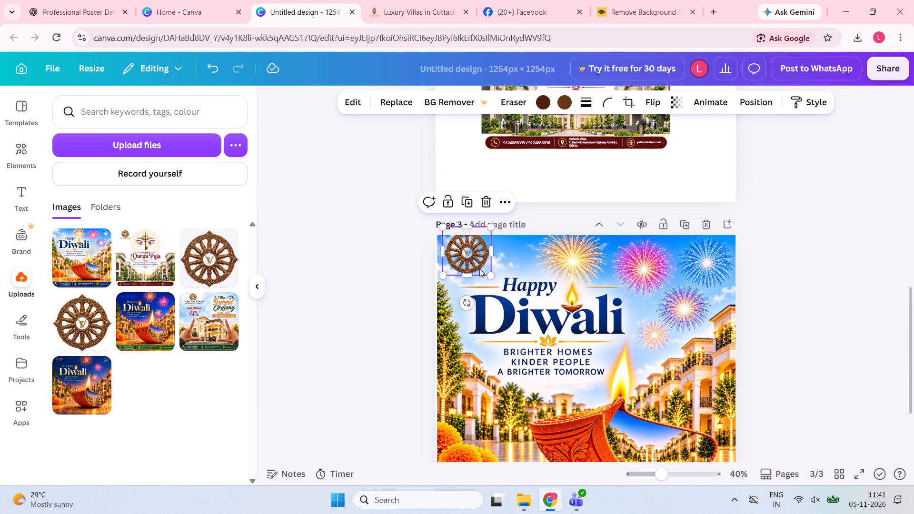
drag(479, 257, 483, 269)
drag(494, 291, 485, 277)
click(557, 332)
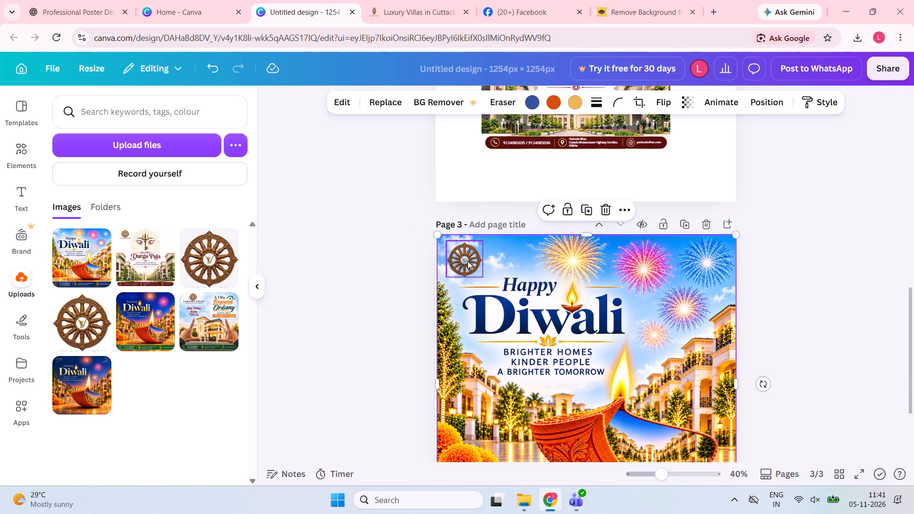
drag(467, 261, 474, 256)
click(526, 323)
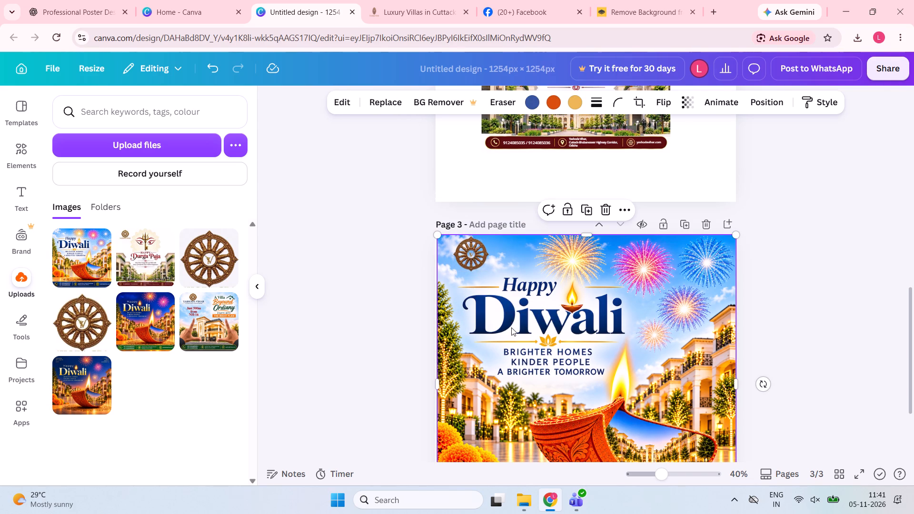
Move the "YASHODA VIHAR" text from the Durga Puja page to just below the wheel logo on page 3.
scroll(629, 269, up, 5)
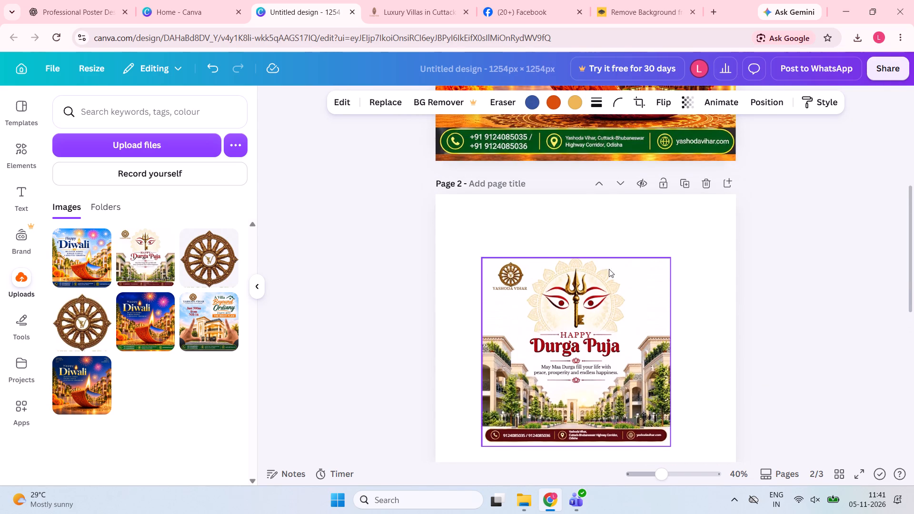
click(517, 292)
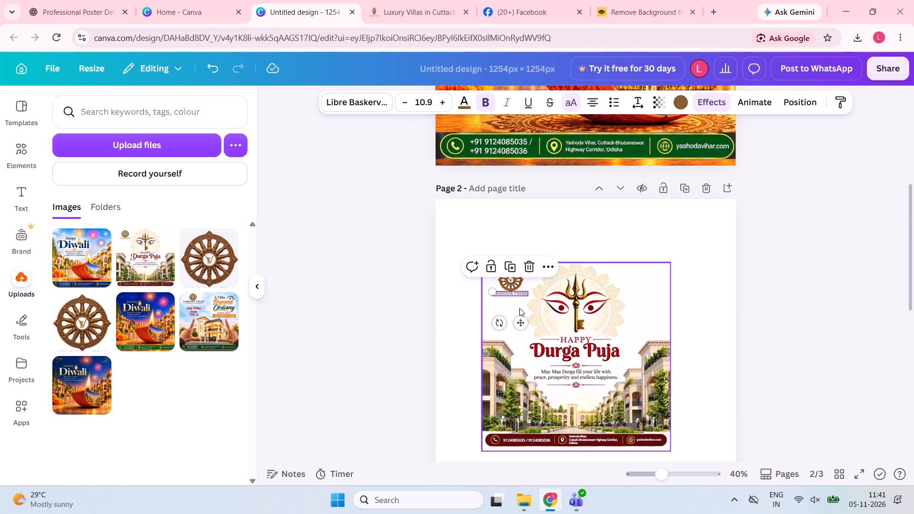
drag(523, 323, 569, 418)
scroll(566, 413, down, 5)
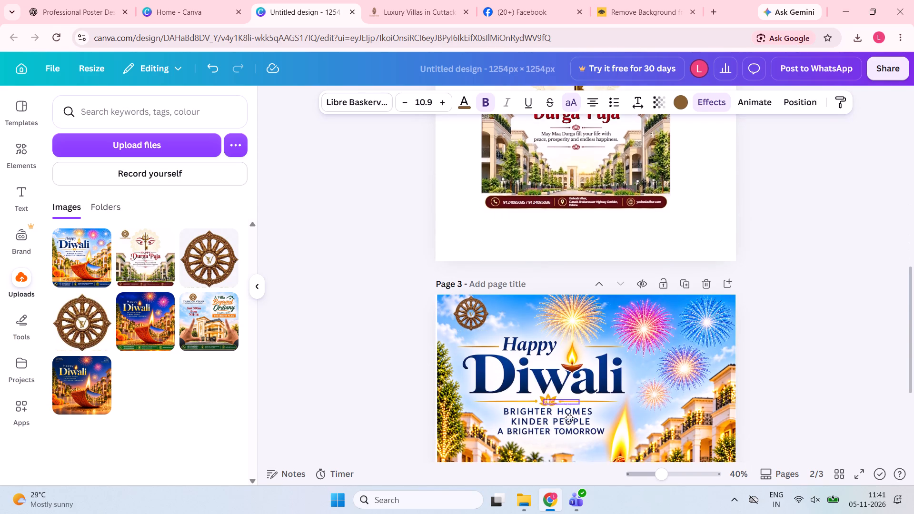
scroll(569, 418, down, 1)
drag(569, 418, 486, 246)
click(545, 309)
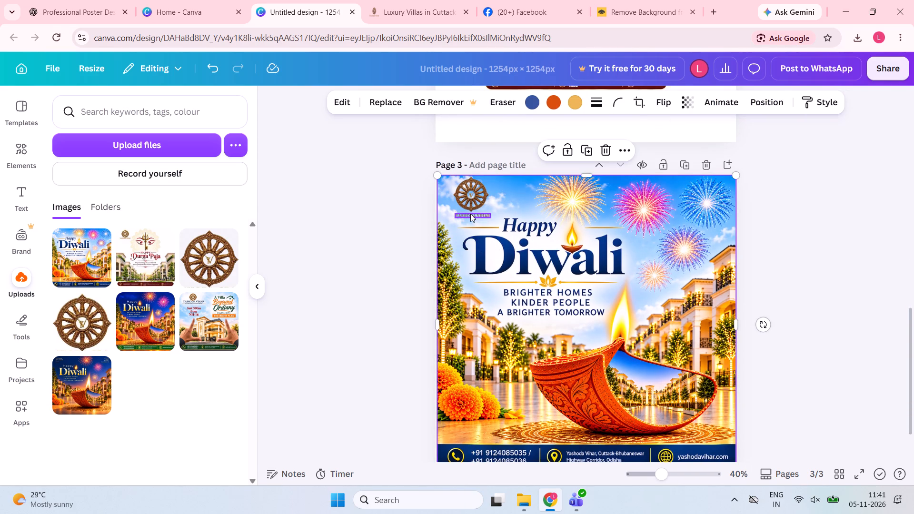
Enlarge the "YASHODA VIHAR" text to about size 14.5 and centre it beneath the wheel logo.
click(470, 214)
drag(455, 215, 446, 203)
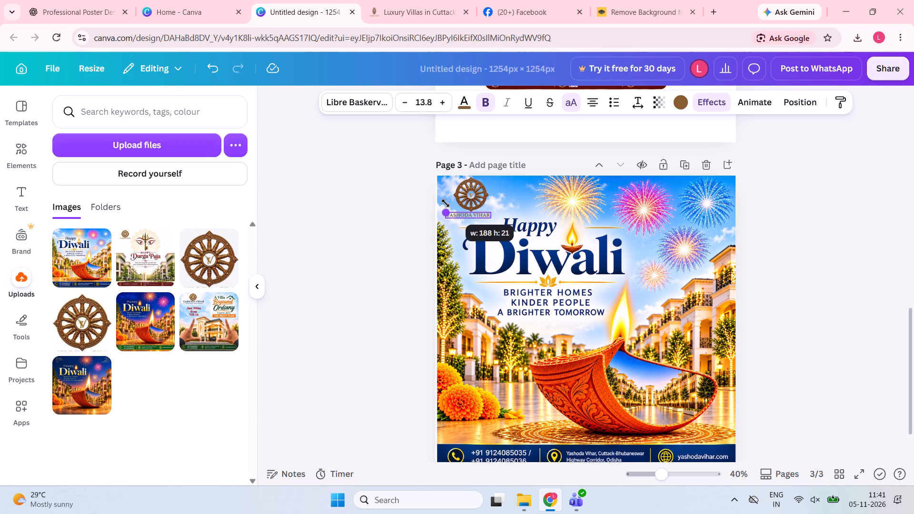
drag(446, 203, 444, 203)
click(528, 276)
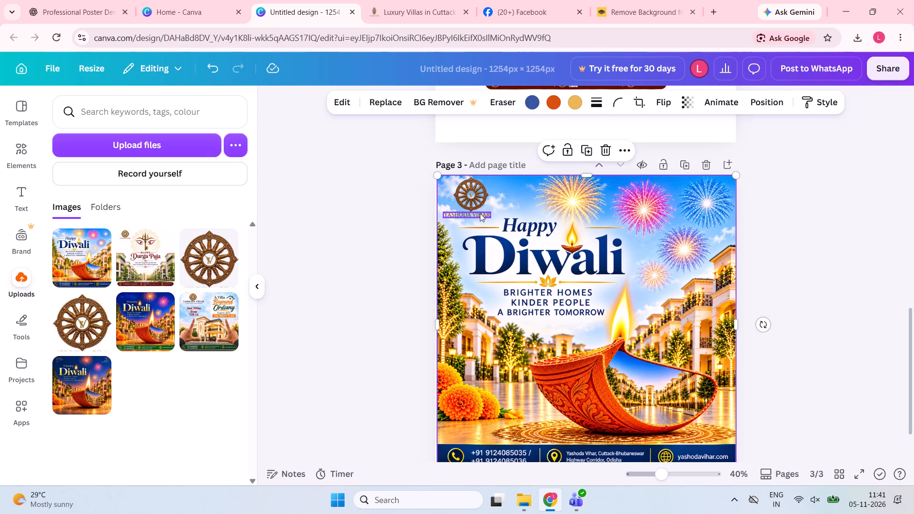
drag(480, 213, 486, 213)
click(547, 267)
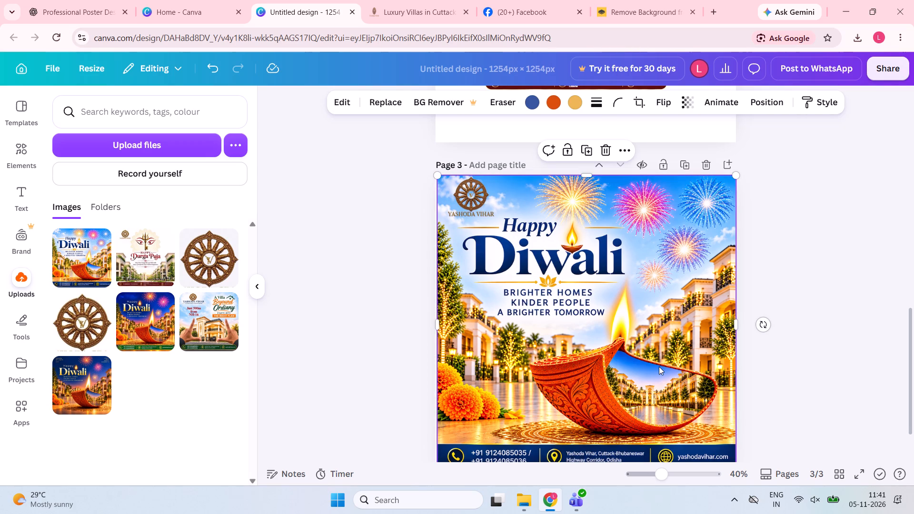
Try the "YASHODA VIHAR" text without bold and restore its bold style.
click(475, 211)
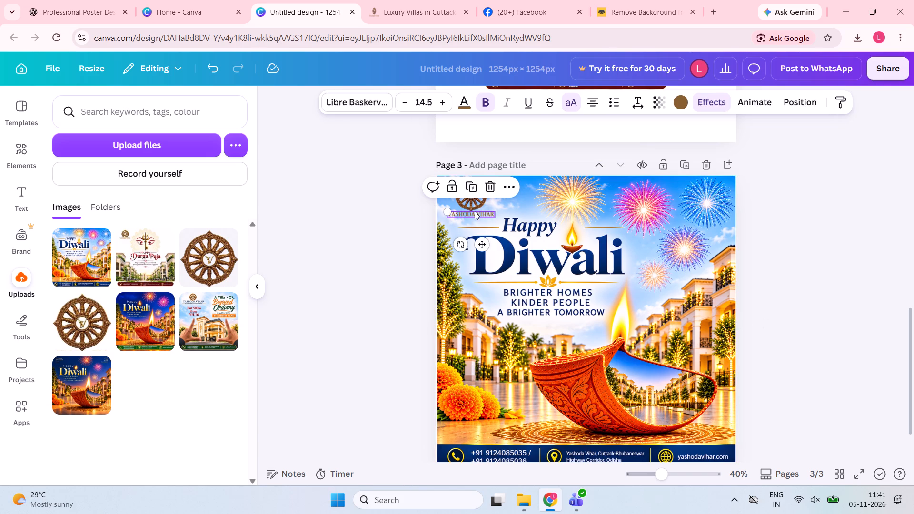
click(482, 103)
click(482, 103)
Review the whole Diwali poster on page 3 and compare its logo and name with those on the Yashoda Vihar website.
click(633, 366)
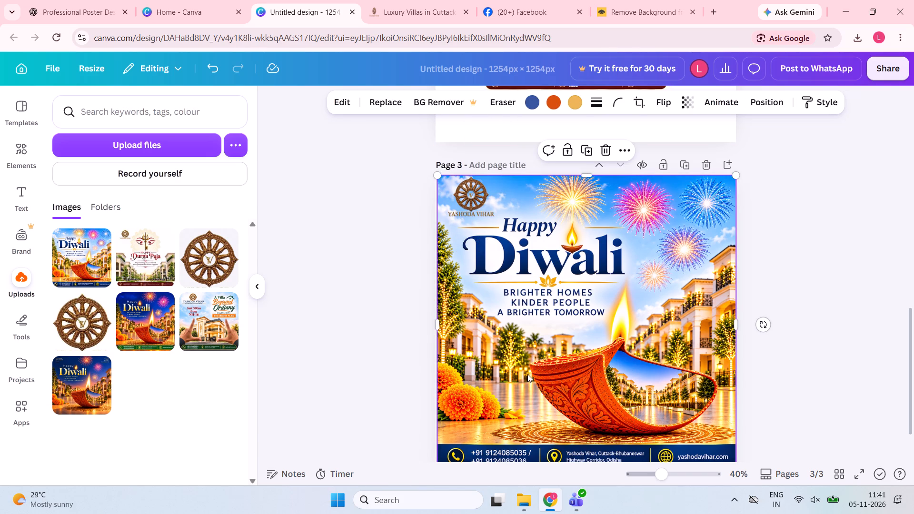
scroll(682, 297, down, 2)
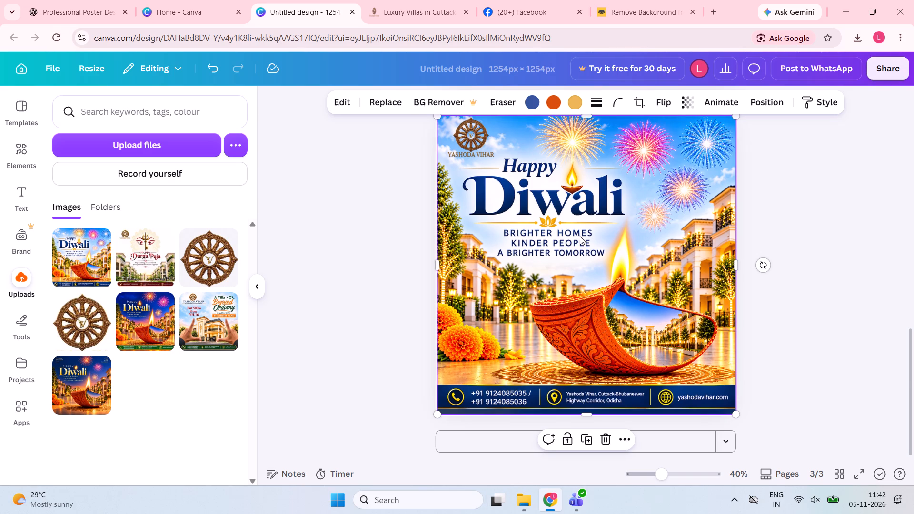
click(795, 317)
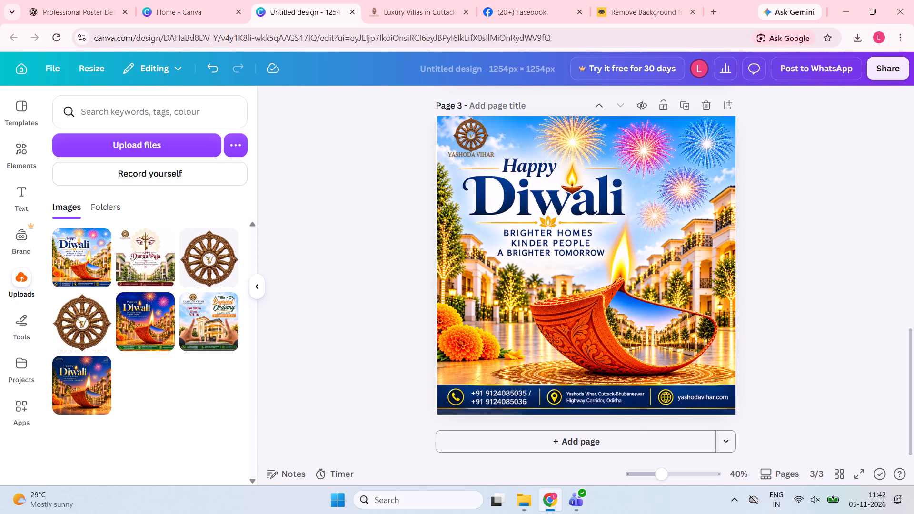
click(427, 12)
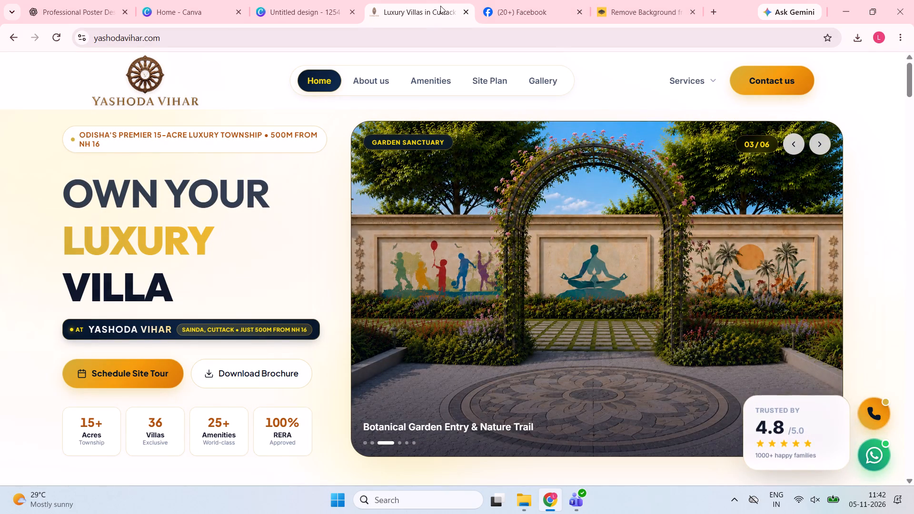
click(305, 5)
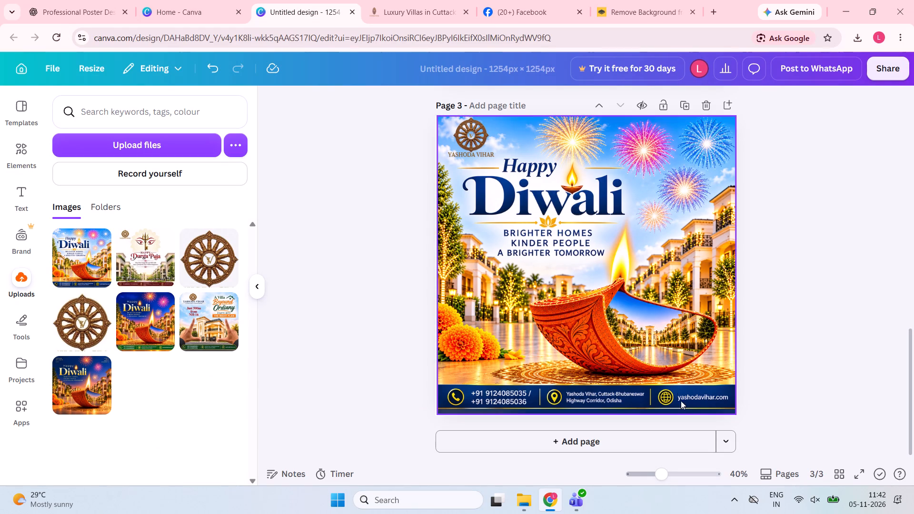
Download only page 3, the Diwali poster, as a high-quality PNG at 1,254 × 1,254 px.
click(885, 66)
click(707, 347)
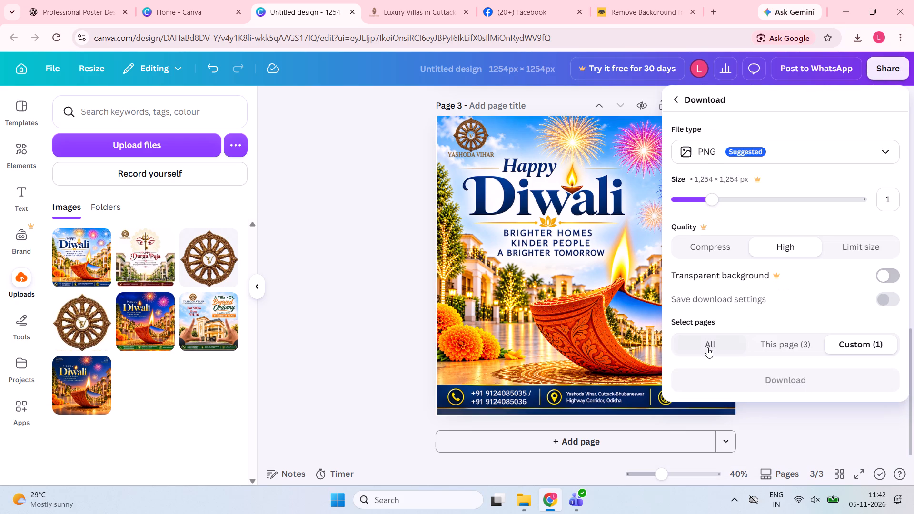
click(787, 343)
click(792, 386)
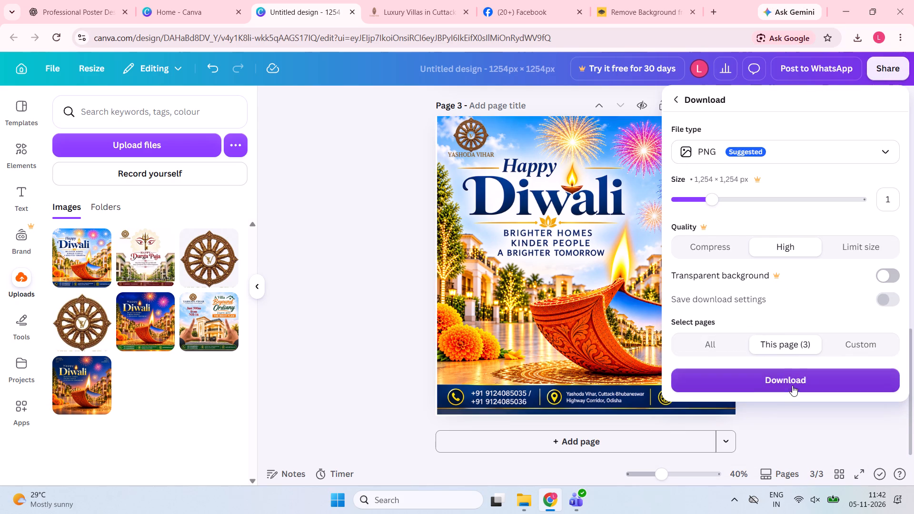
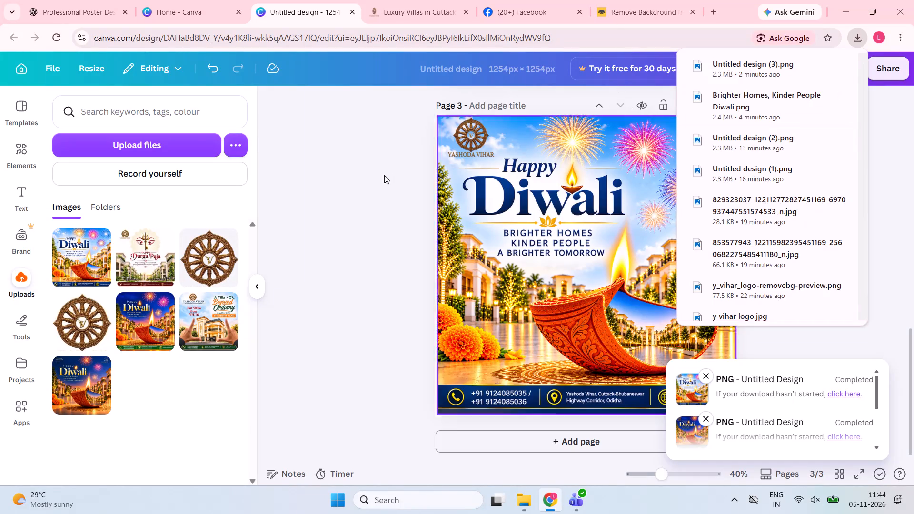
Stretch the Diwali background image on page 3 slightly so that it reaches the page's left edge.
click(518, 235)
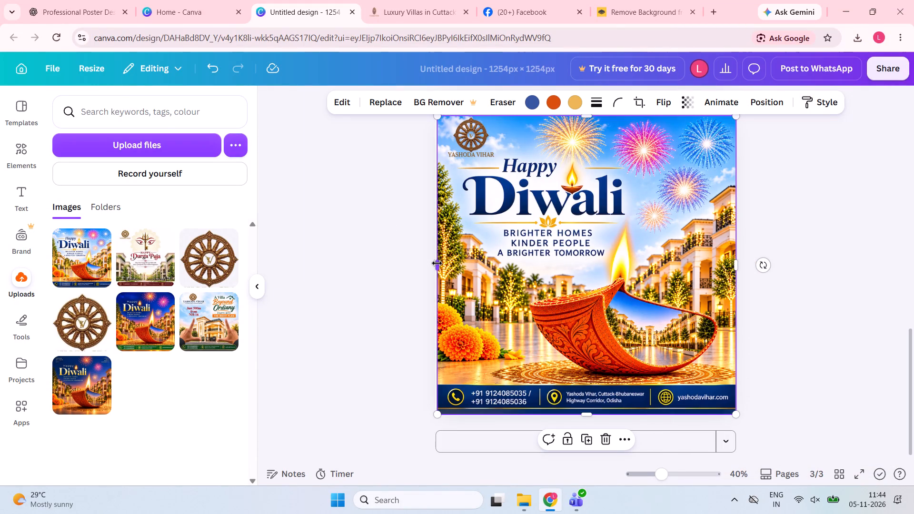
click(437, 263)
click(349, 306)
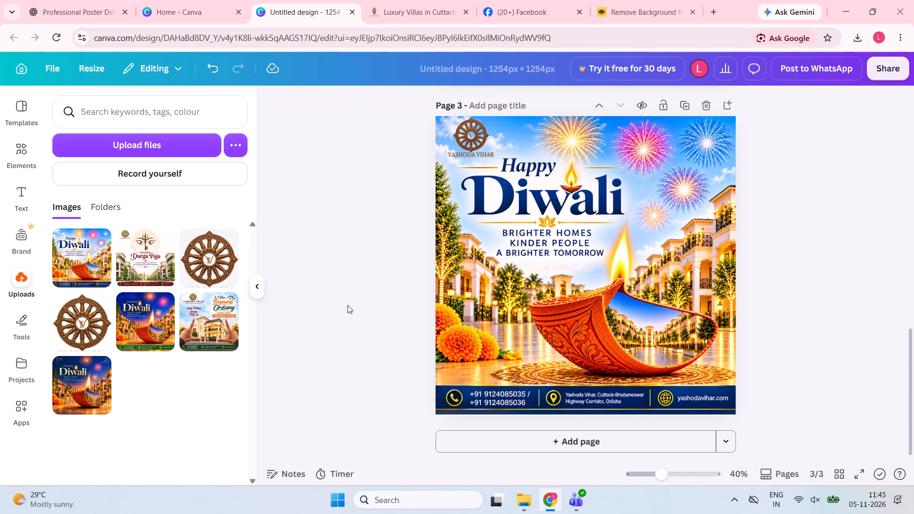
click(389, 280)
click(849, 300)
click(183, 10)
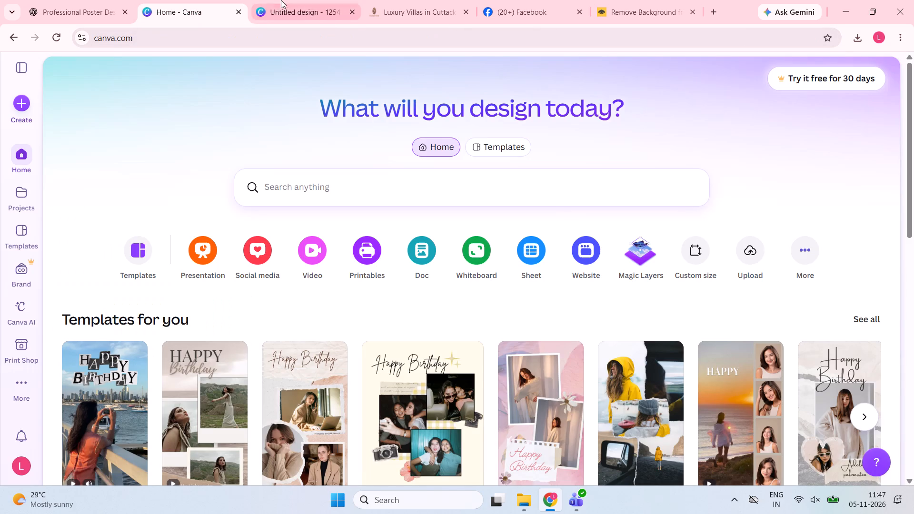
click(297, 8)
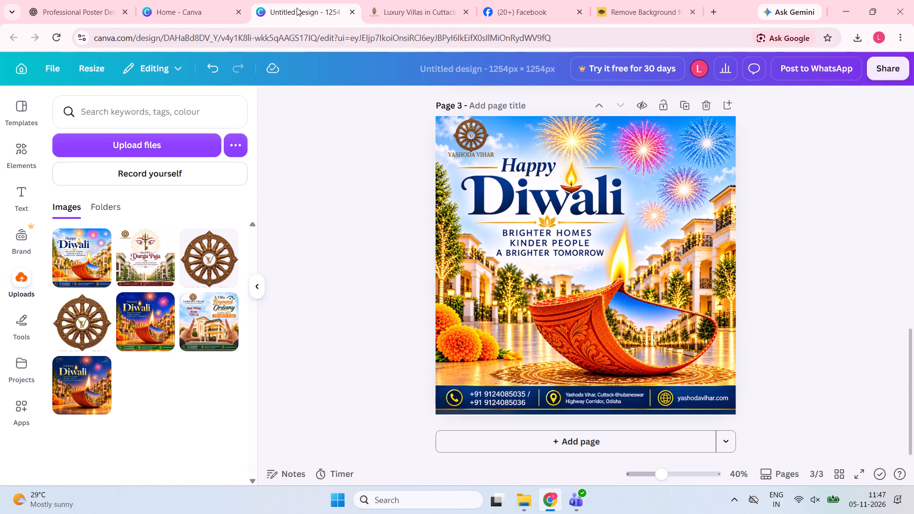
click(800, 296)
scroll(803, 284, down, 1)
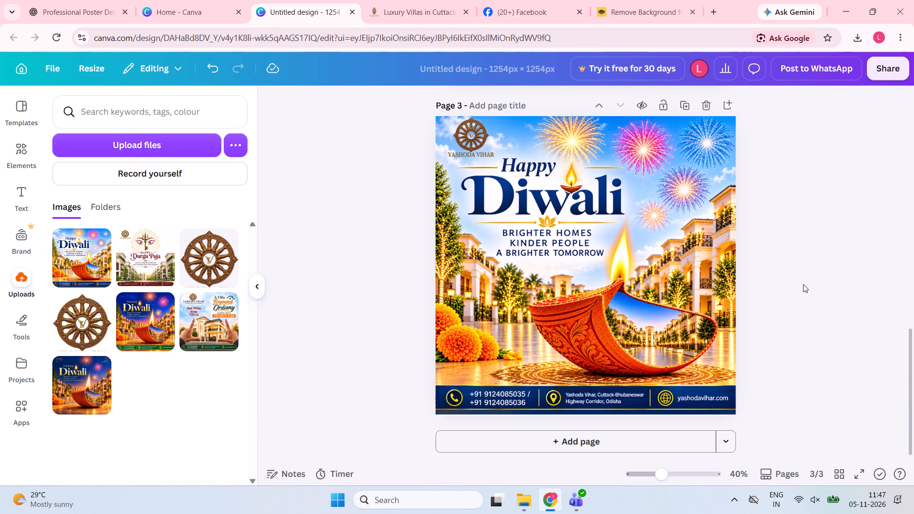